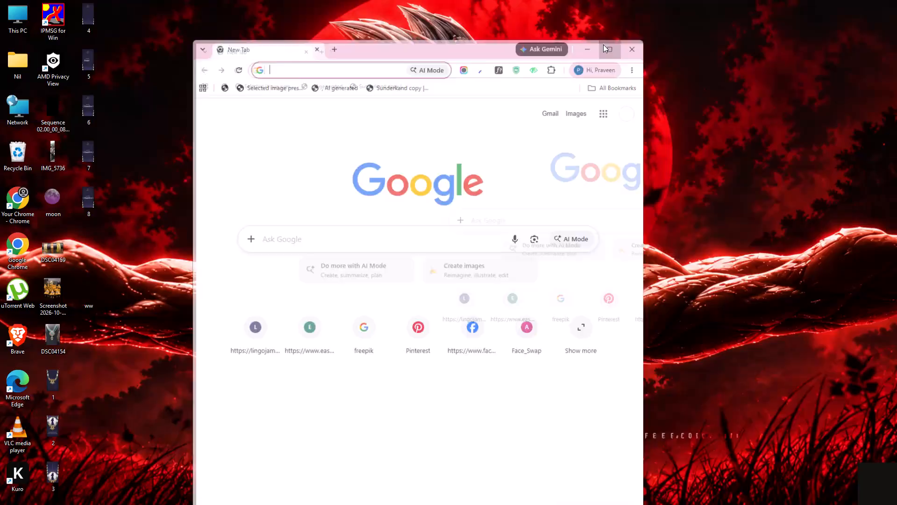
Open Pinterest from the new tab page's shortcuts.
left_click(375, 193)
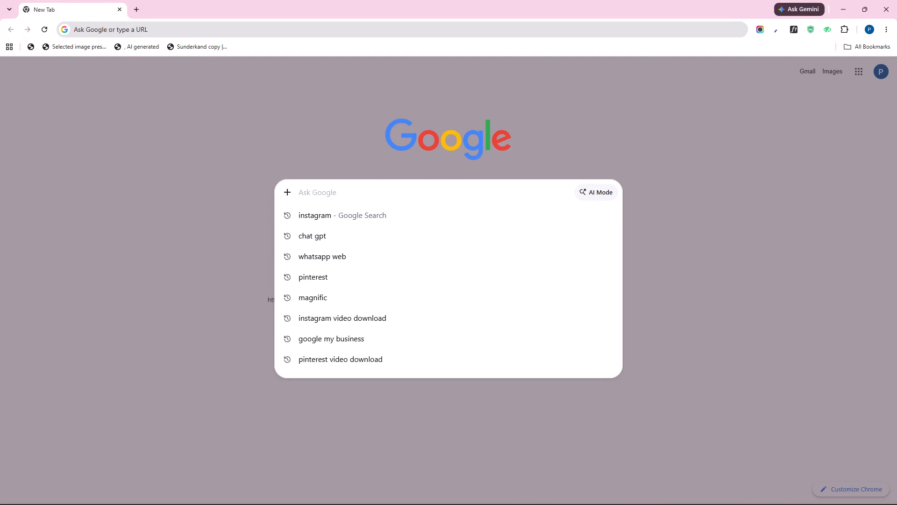
left_click(353, 146)
left_click(442, 290)
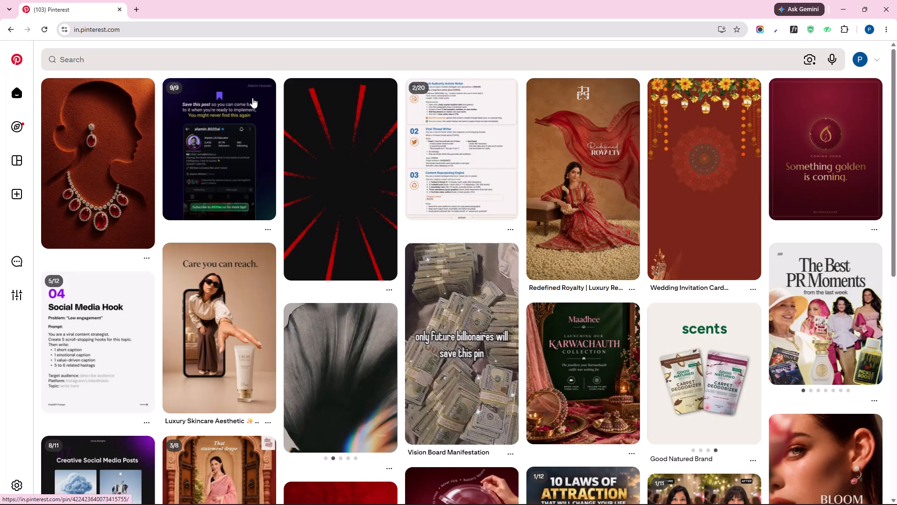
Search Pinterest for "karwa chauth poster".
left_click(206, 55)
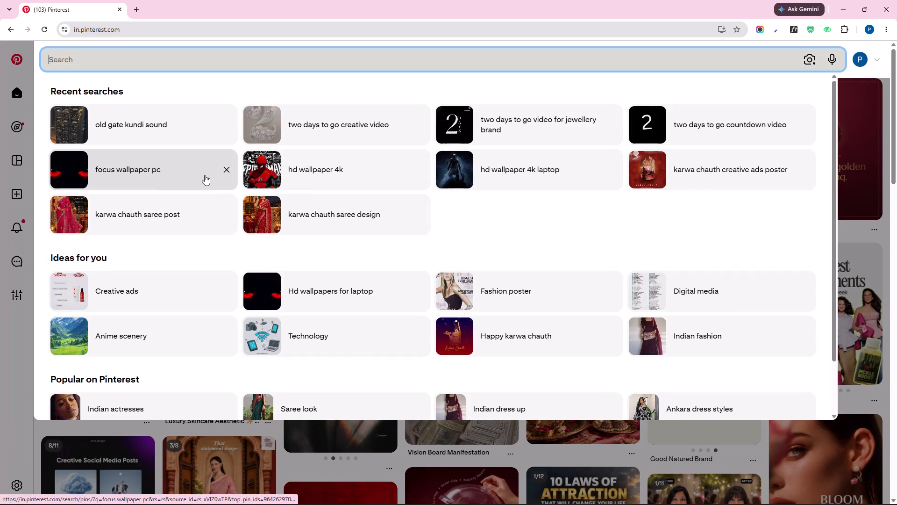
left_click(297, 66)
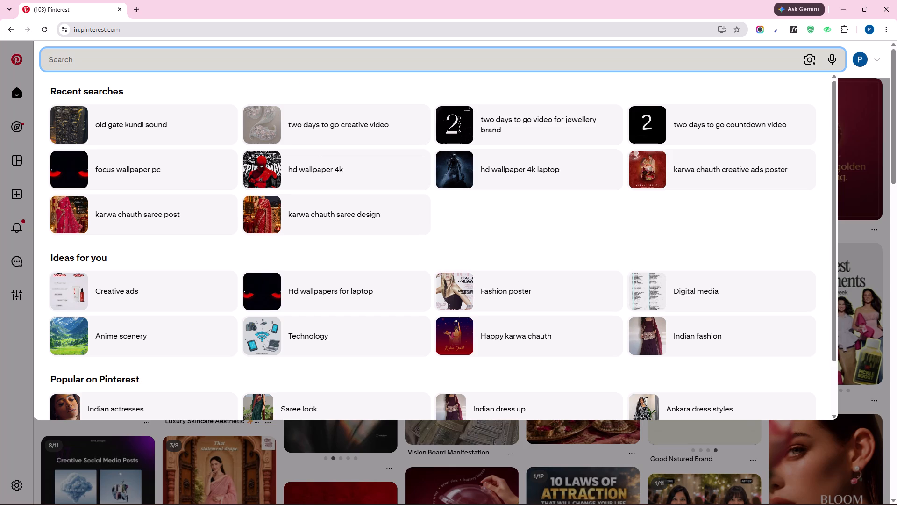
type("karya")
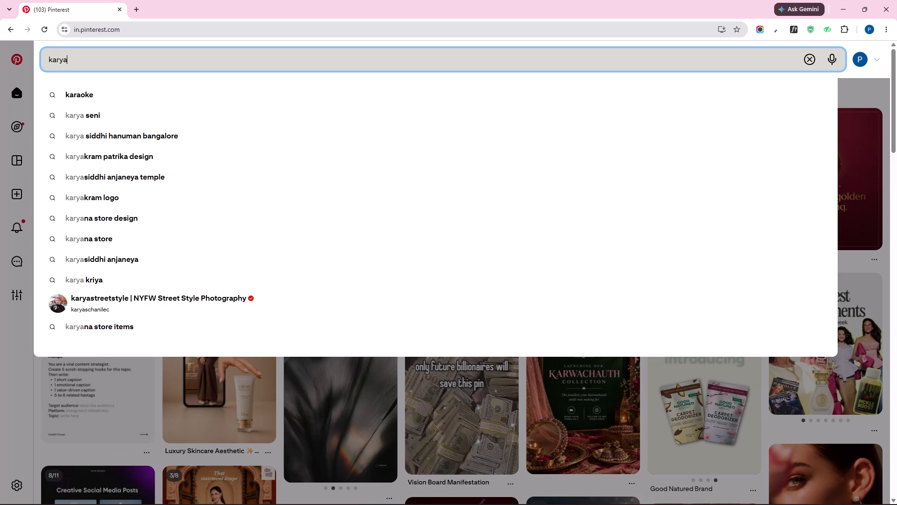
key("BackSpace")
key("BackSpace")
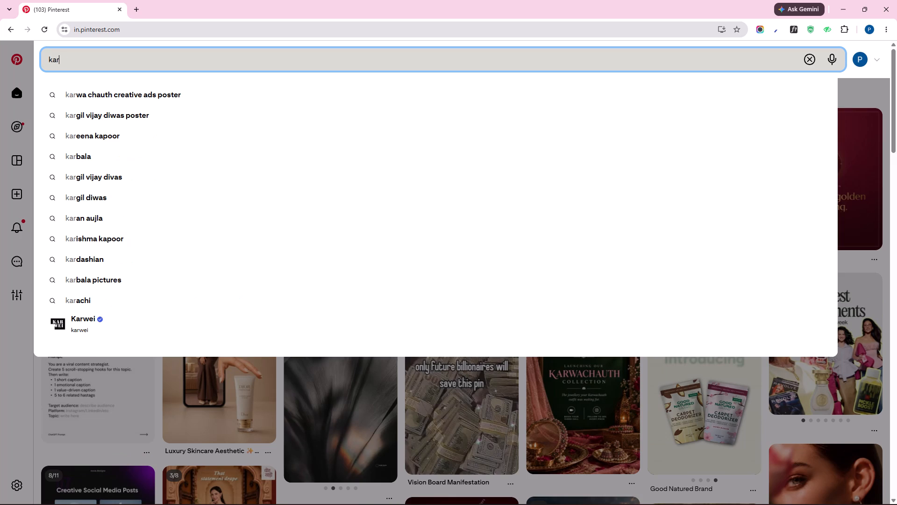
type("wa")
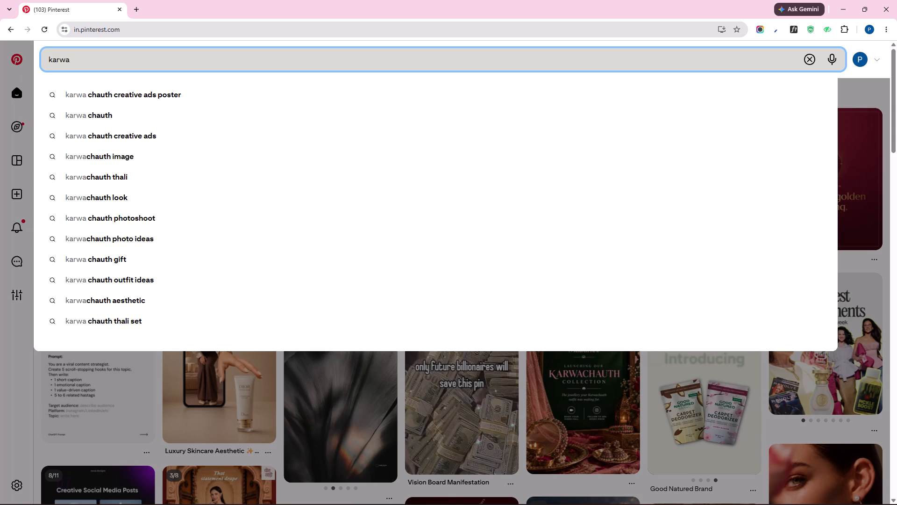
key("space")
type("ch")
key("a")
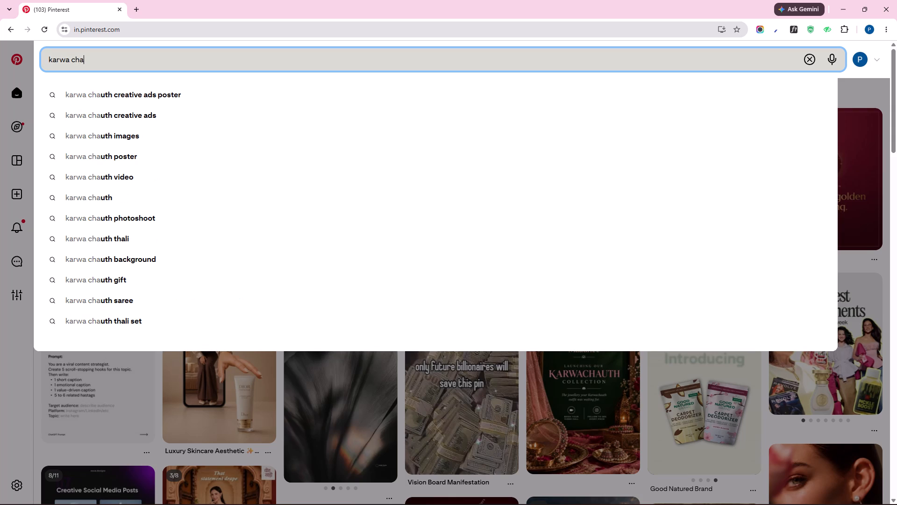
key("u")
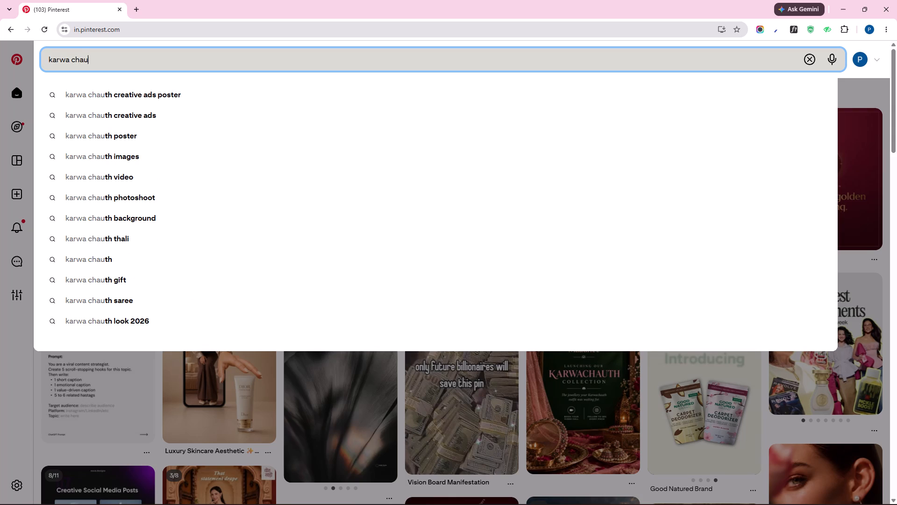
type("th")
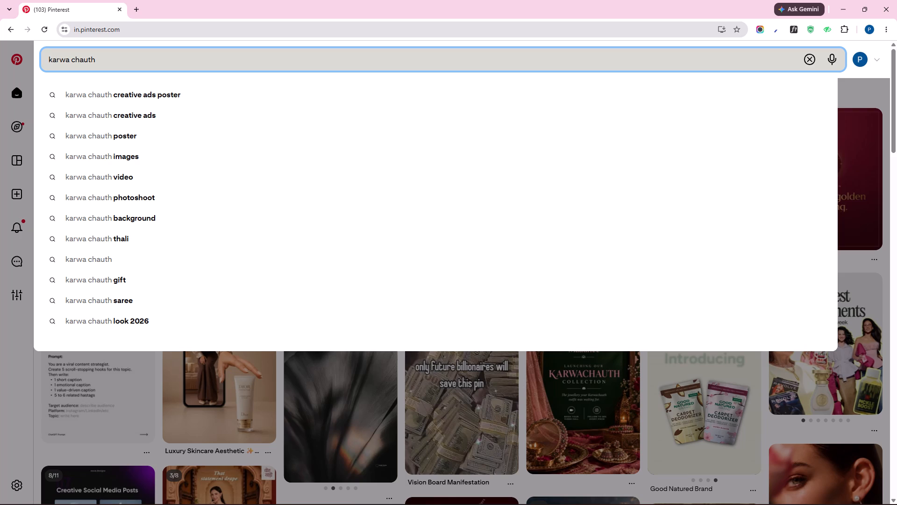
left_click(274, 141)
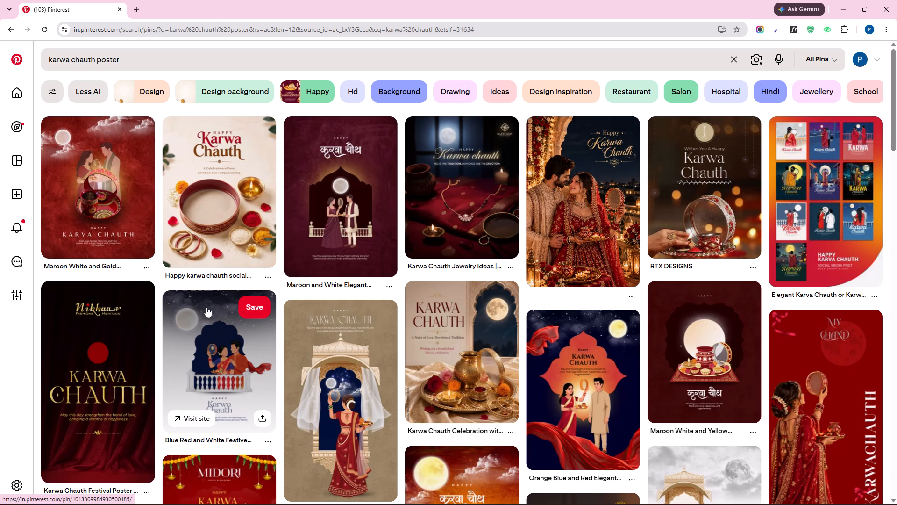
Open the "Happy karwa chauth social media post template" pin and save its image as a JPG in the Downloads folder.
left_click(219, 231)
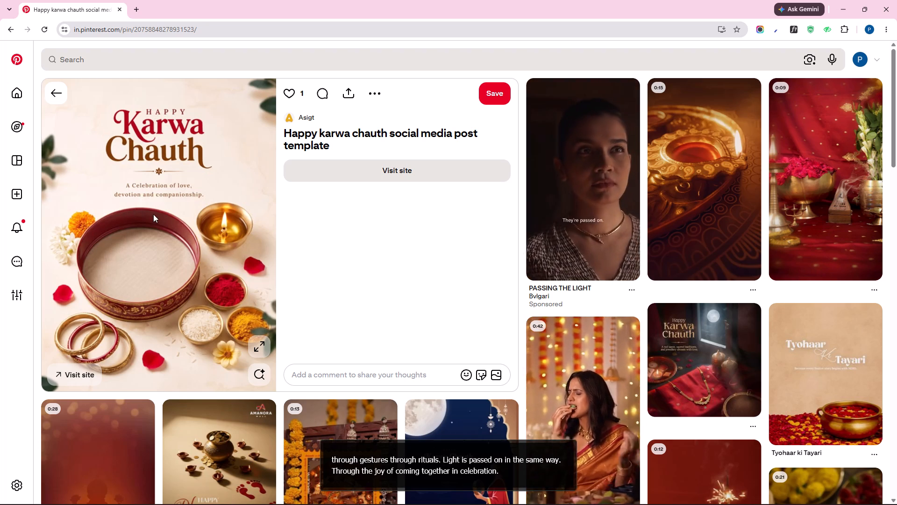
right_click(208, 209)
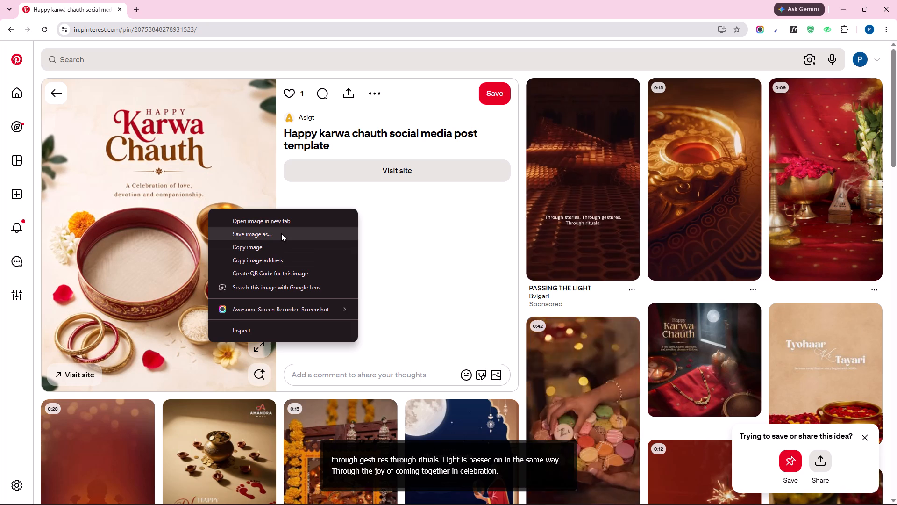
left_click(282, 233)
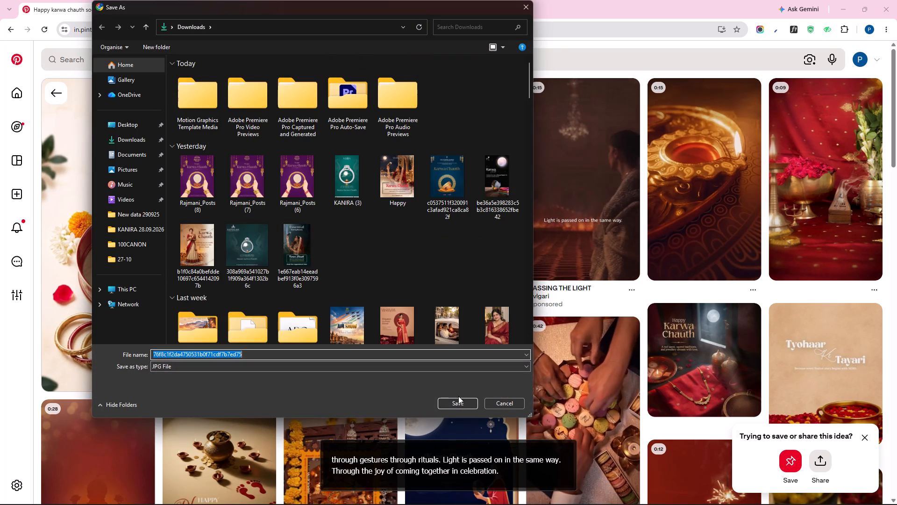
left_click(128, 142)
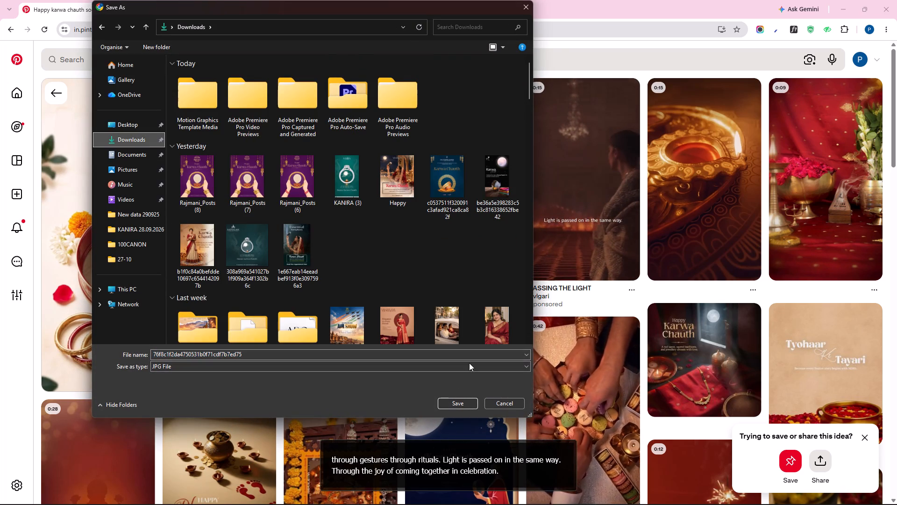
left_click(468, 402)
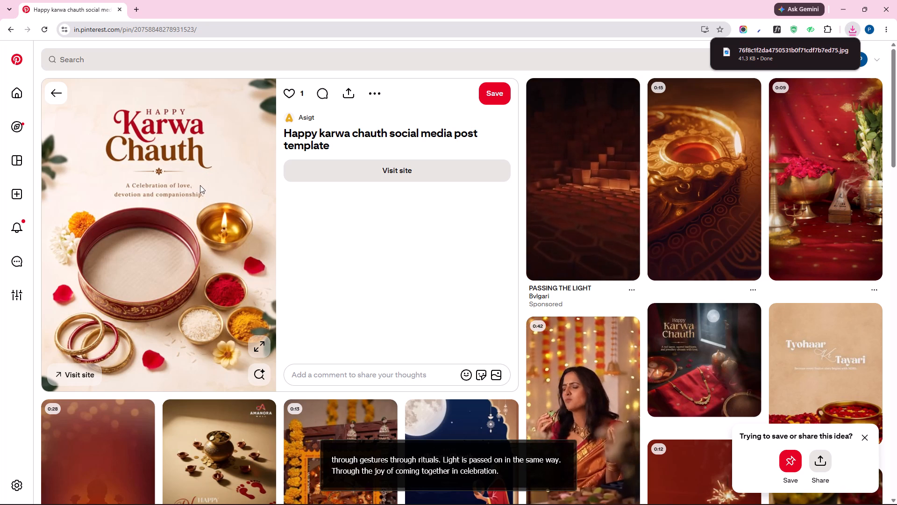
Close the live caption overlay covering the Pinterest page.
left_click(568, 449)
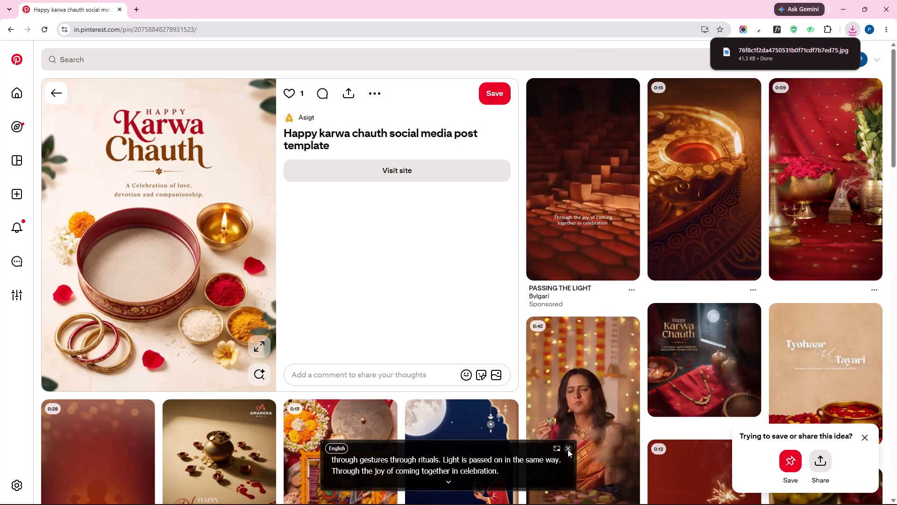
scroll(406, 433, "down", 4)
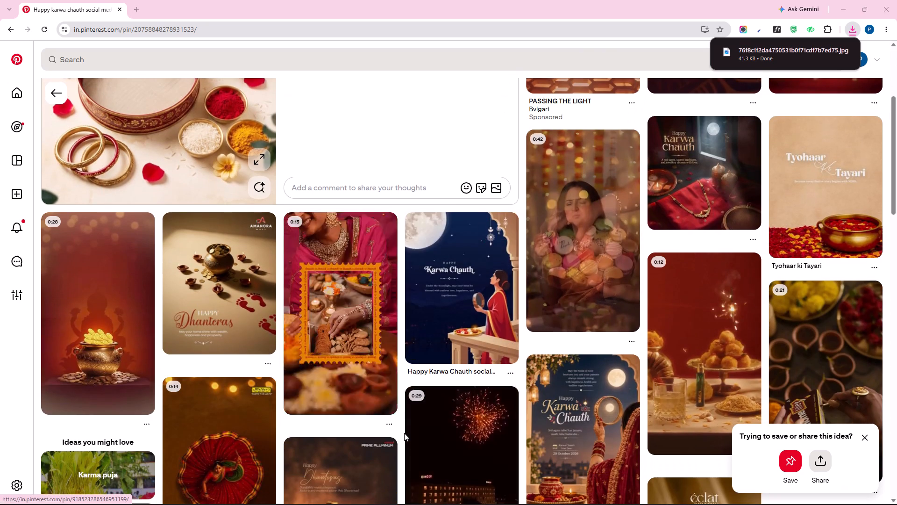
scroll(404, 433, "up", 6)
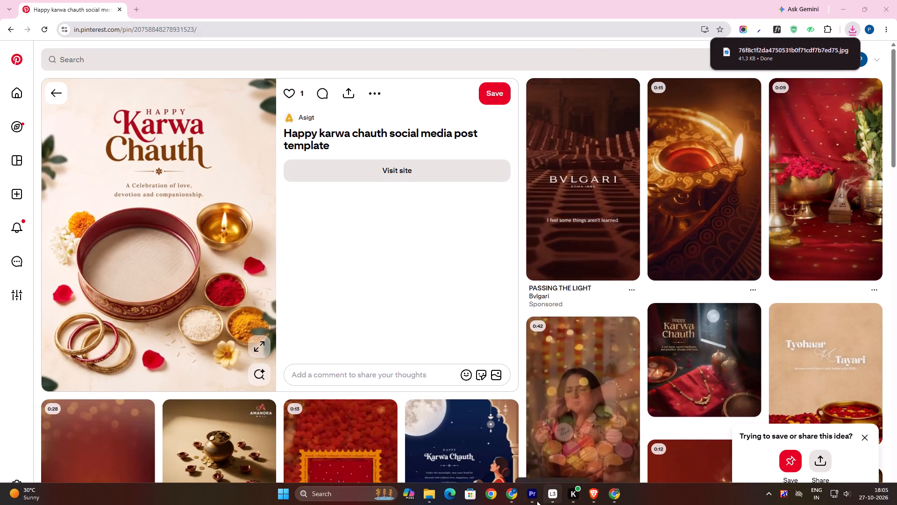
left_click(494, 490)
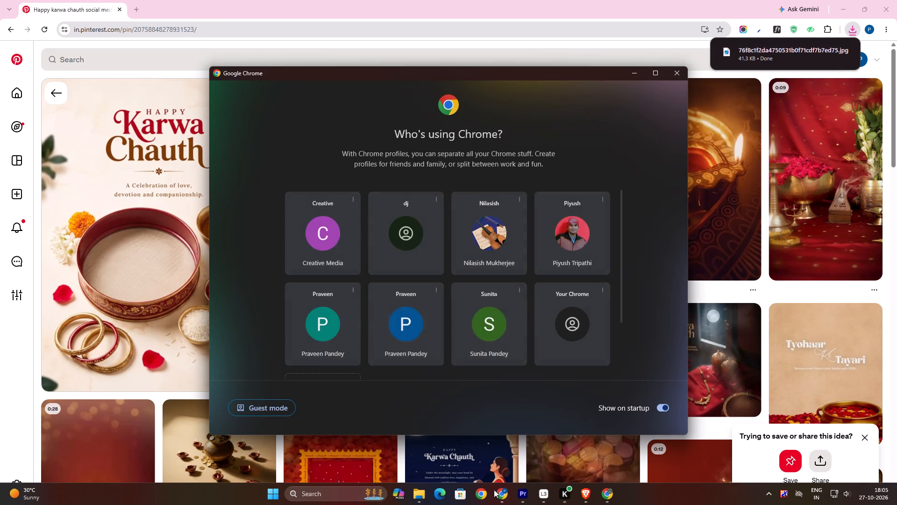
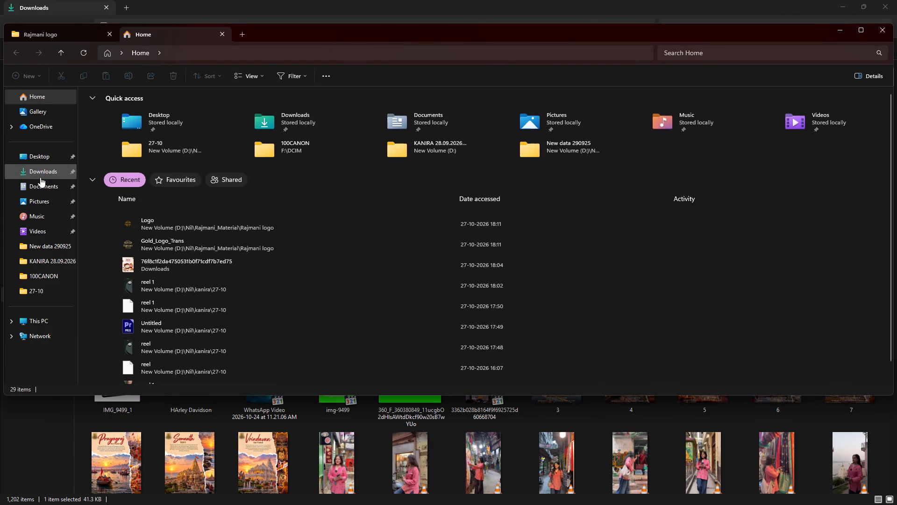
left_click(40, 177)
Preview the downloaded Karwa Chauth posters in Photos and inspect the heading of Rajmani Jewellers Karwa Chauth Celebration (1) up close.
double_click(275, 126)
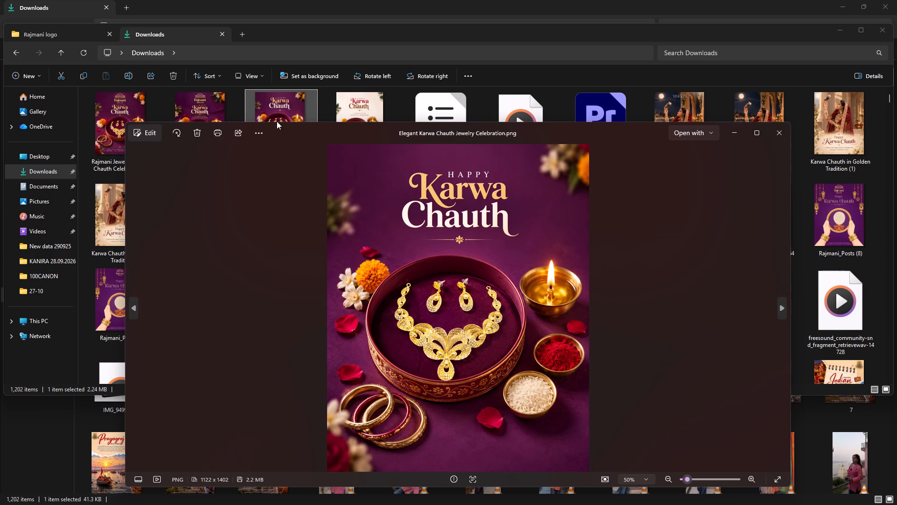
left_click(132, 307)
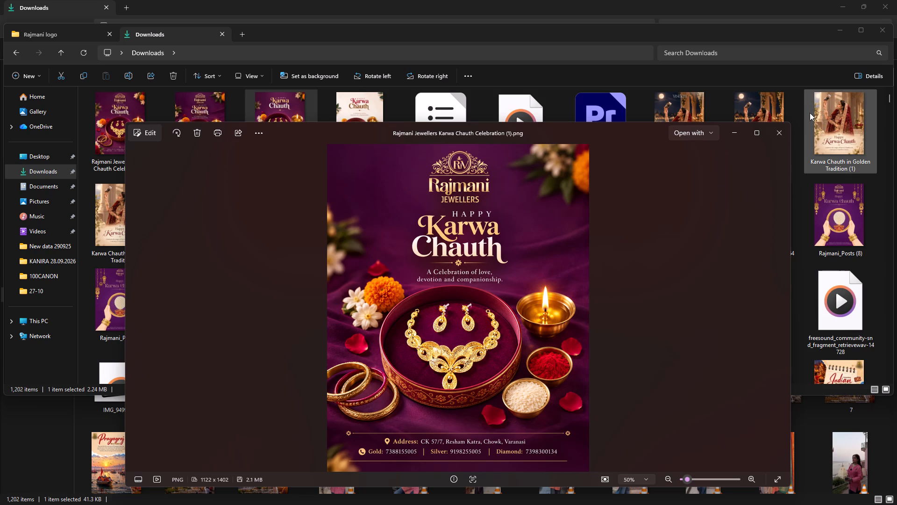
scroll(443, 249, "up", 8)
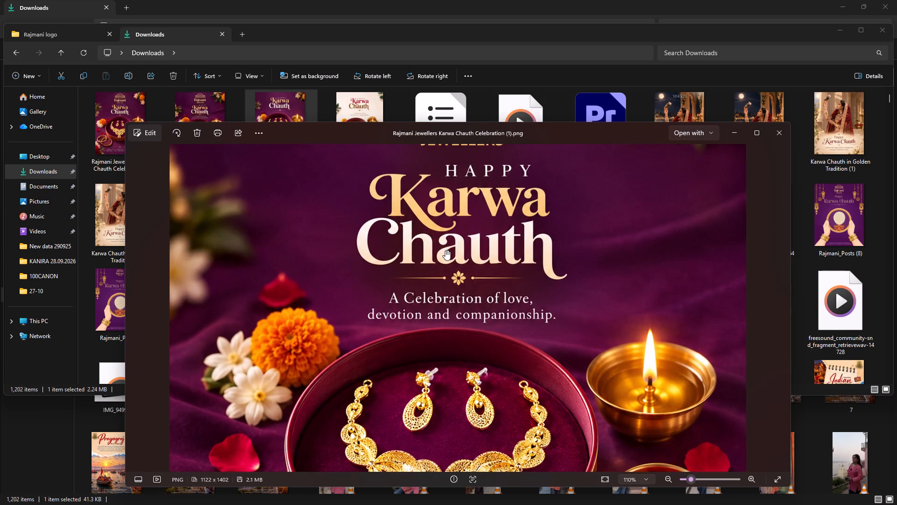
scroll(445, 250, "up", 4)
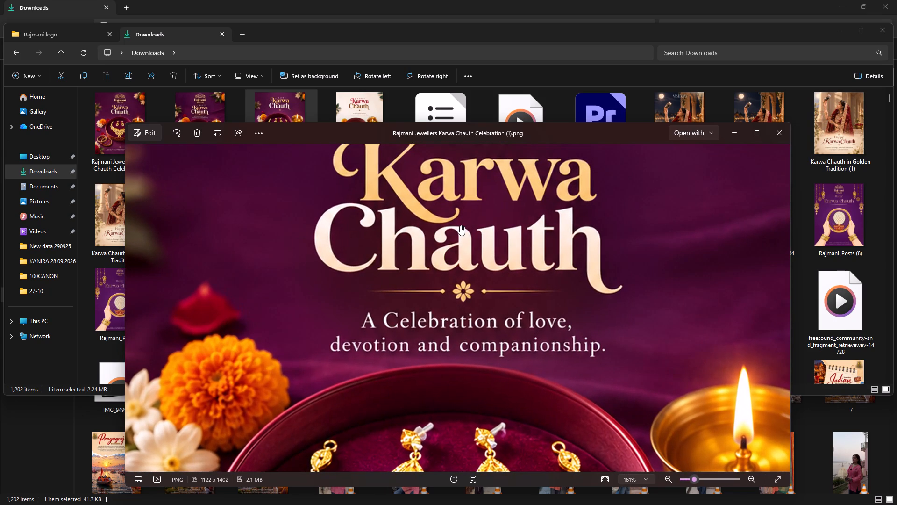
scroll(460, 225, "down", 20)
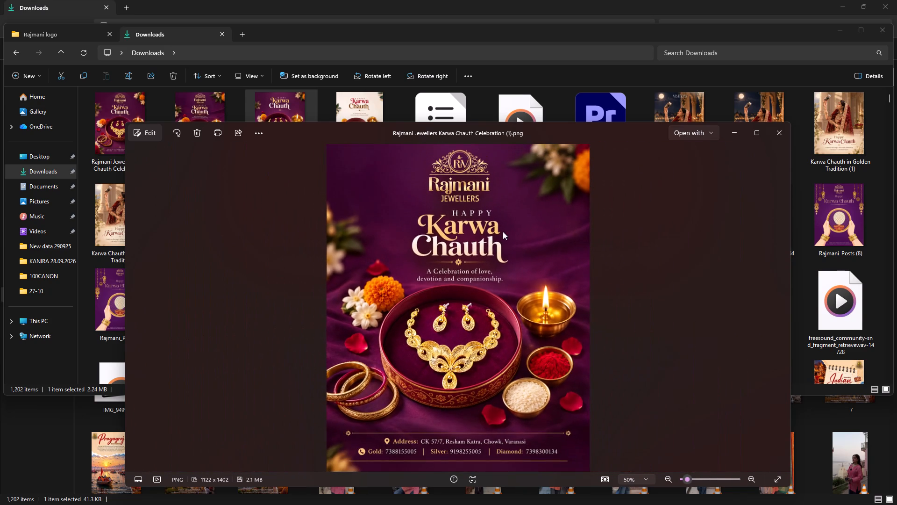
left_click(777, 134)
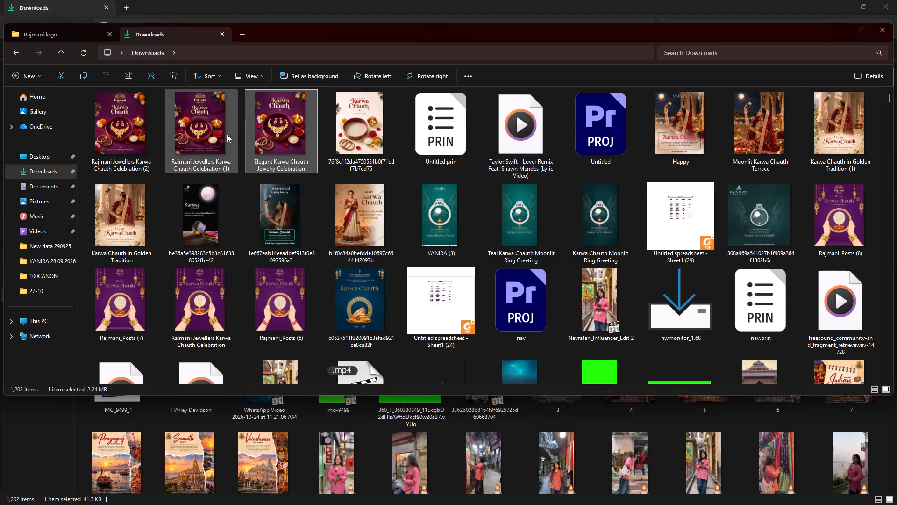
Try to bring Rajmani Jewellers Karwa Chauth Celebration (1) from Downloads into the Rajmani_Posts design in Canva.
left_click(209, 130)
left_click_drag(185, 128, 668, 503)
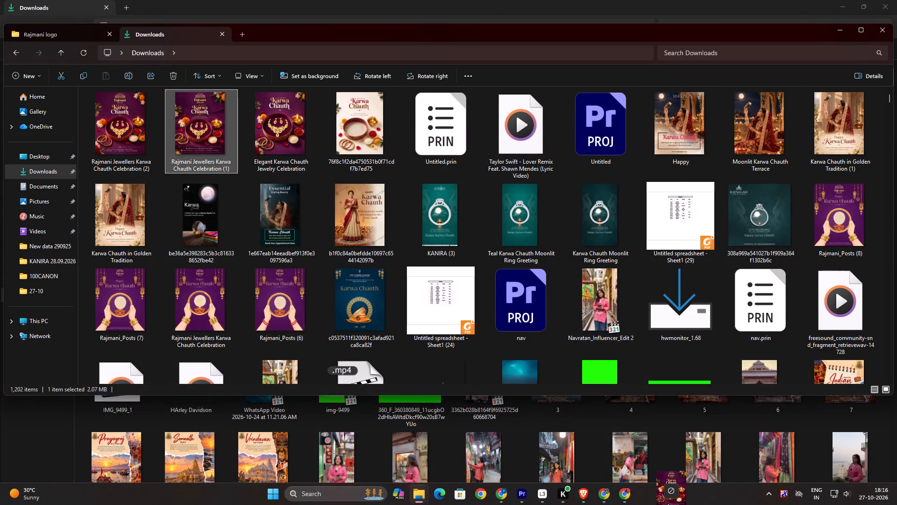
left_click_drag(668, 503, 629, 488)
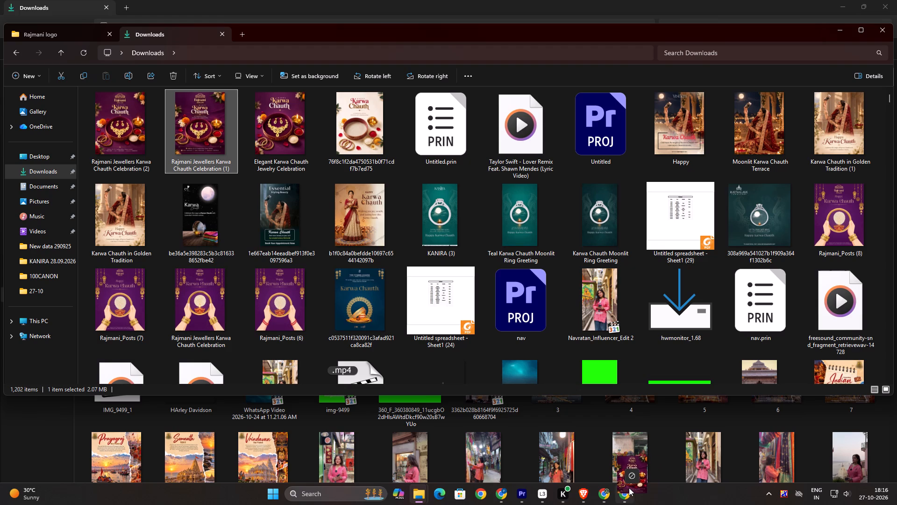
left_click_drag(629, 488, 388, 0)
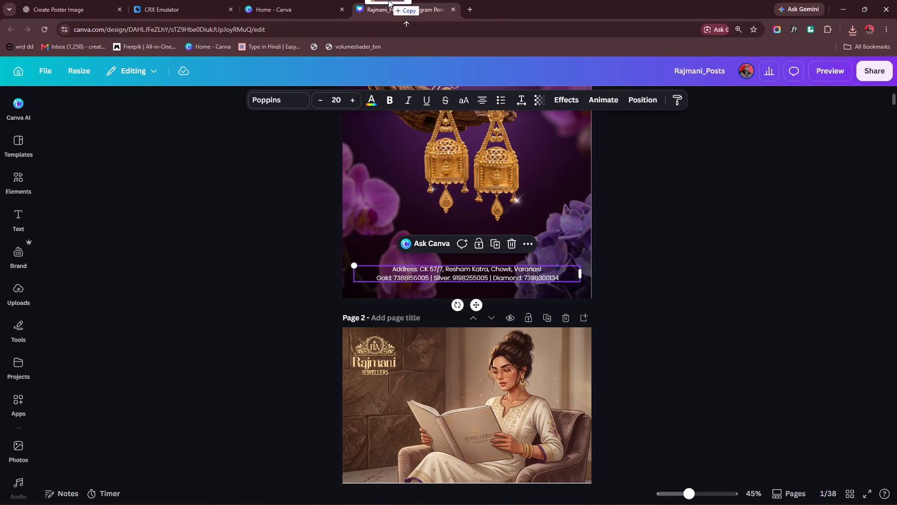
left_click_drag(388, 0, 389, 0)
Reopen the Rajmani_Posts design from the Canva home search suggestions and add a new page after page 38.
left_click(453, 7)
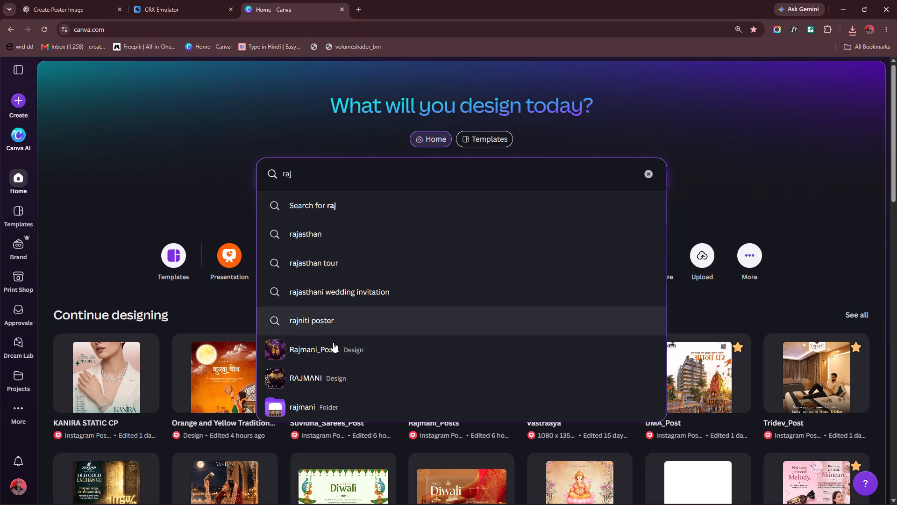
left_click(336, 348)
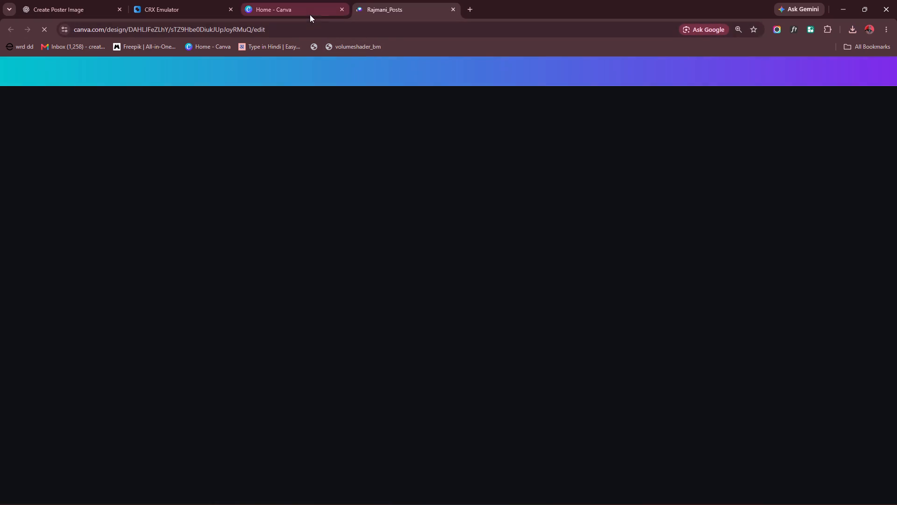
scroll(528, 313, "down", 8)
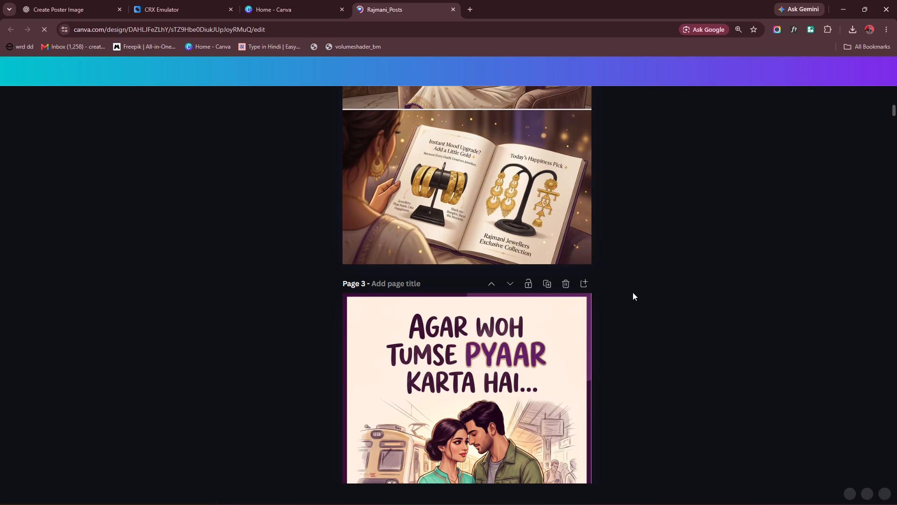
scroll(636, 286, "down", 8)
left_click_drag(895, 120, 879, 293)
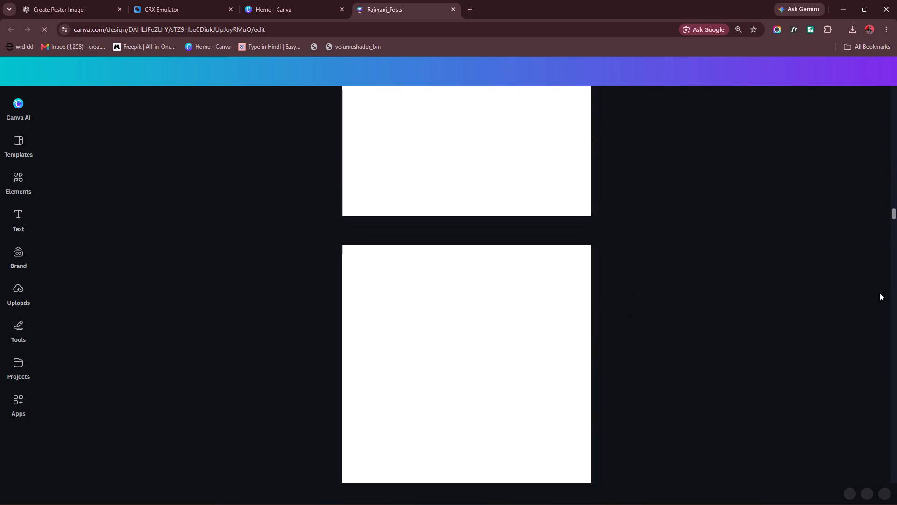
left_click_drag(879, 293, 874, 487)
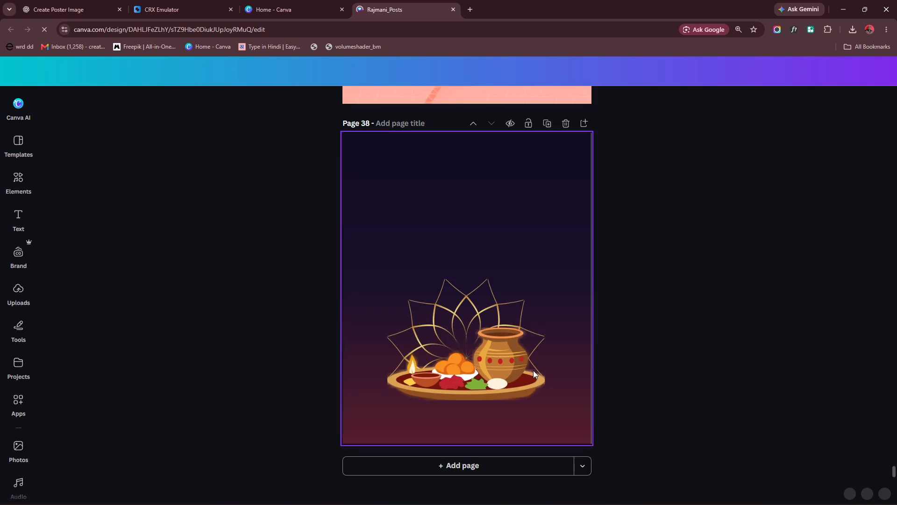
left_click(470, 469)
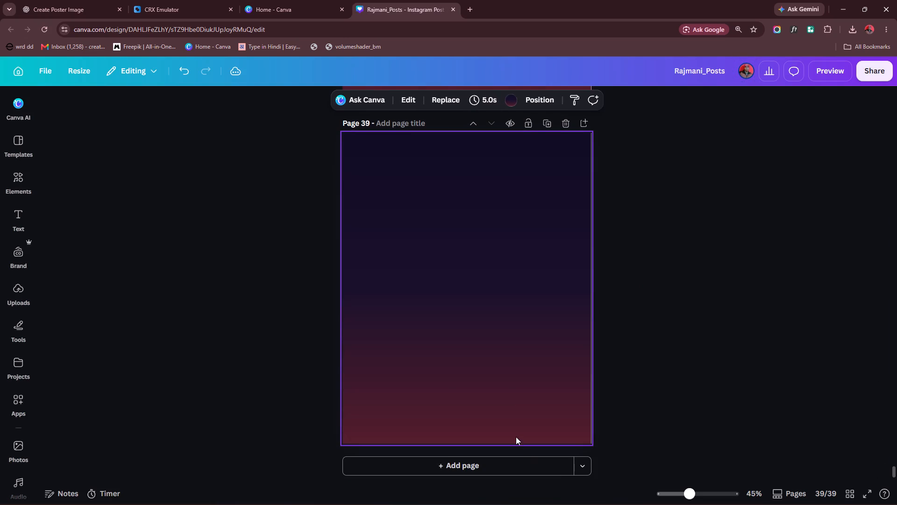
Place Rajmani Jewellers Karwa Chauth Celebration (1) from the Downloads folder onto page 39 of the Rajmani_Posts design.
left_click(847, 3)
left_click_drag(193, 117, 641, 504)
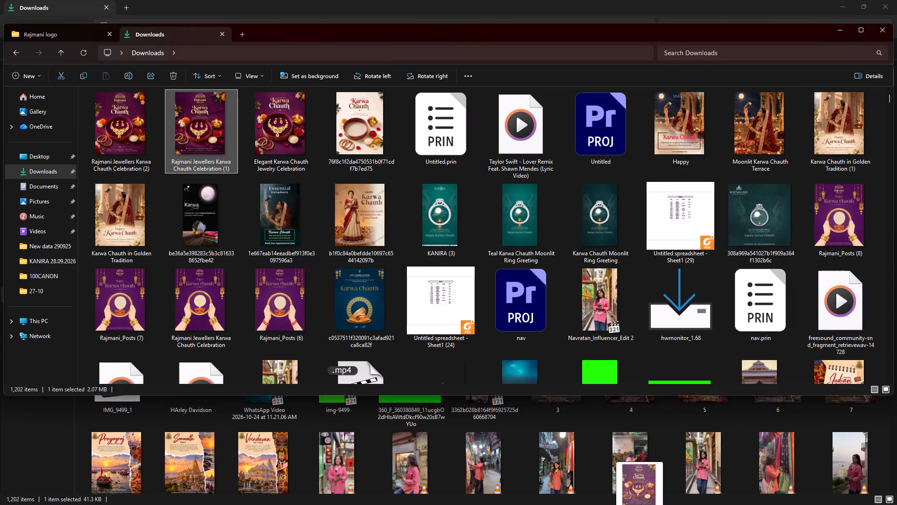
left_click_drag(641, 504, 486, 363)
Enlarge the placed poster to fill page 39 at 1,080 × 1,350, then deselect it.
left_click_drag(385, 392, 385, 392)
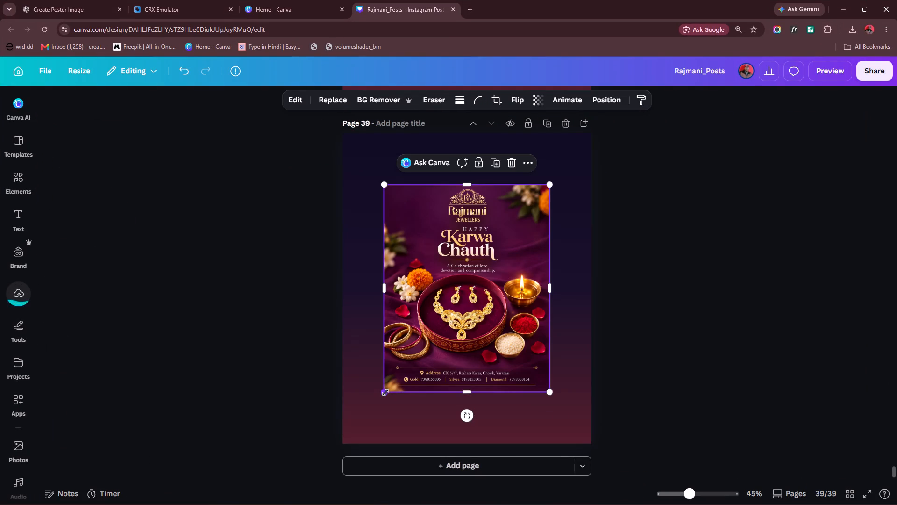
left_click_drag(385, 392, 343, 440)
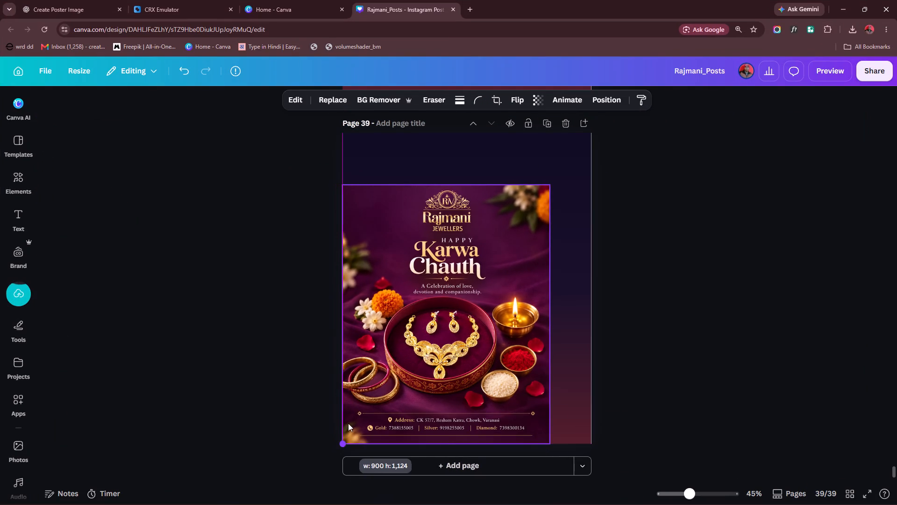
left_click_drag(551, 184, 611, 146)
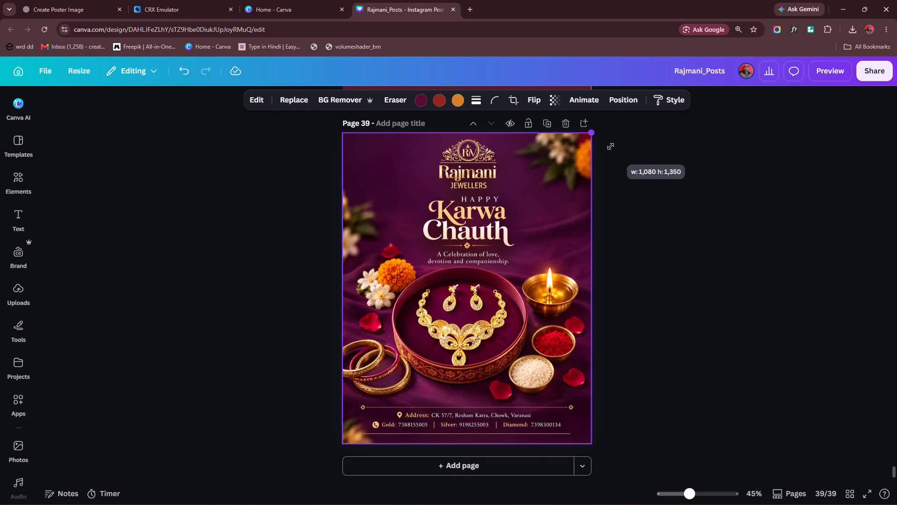
left_click_drag(611, 146, 611, 146)
left_click(725, 204)
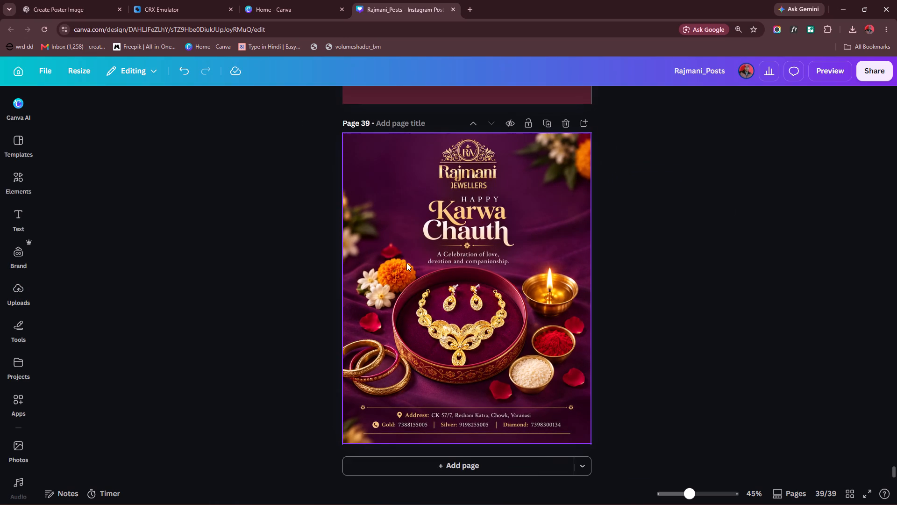
Erase the HAPPY Karwa Chauth headline from the page 39 poster with Magic Eraser at brush size 40.
scroll(392, 269, "up", 7, "alt")
scroll(408, 267, "down", 7, "alt")
scroll(437, 226, "up", 2, "ctrl")
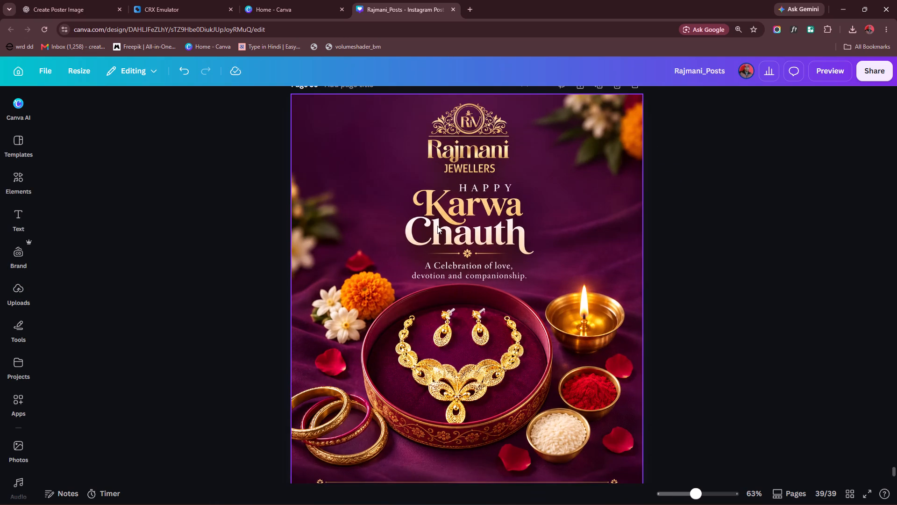
scroll(452, 228, "up", 1)
left_click(443, 220)
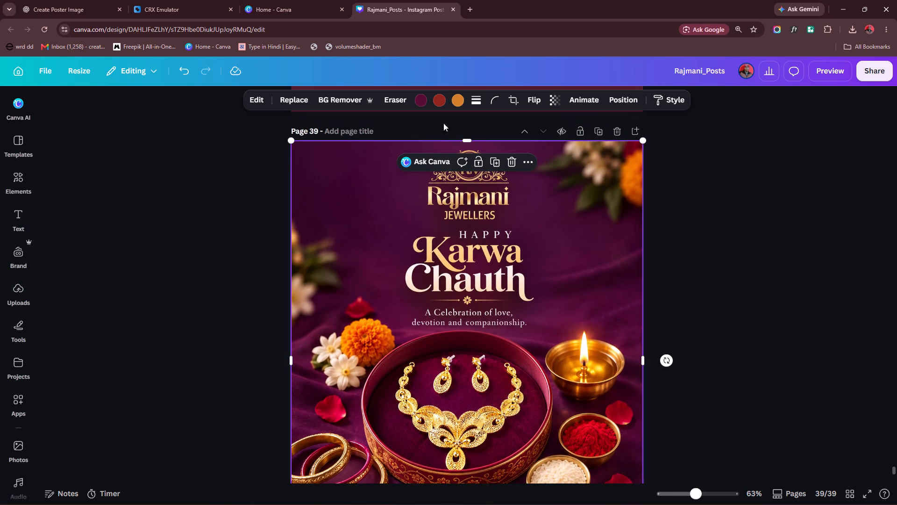
left_click(399, 102)
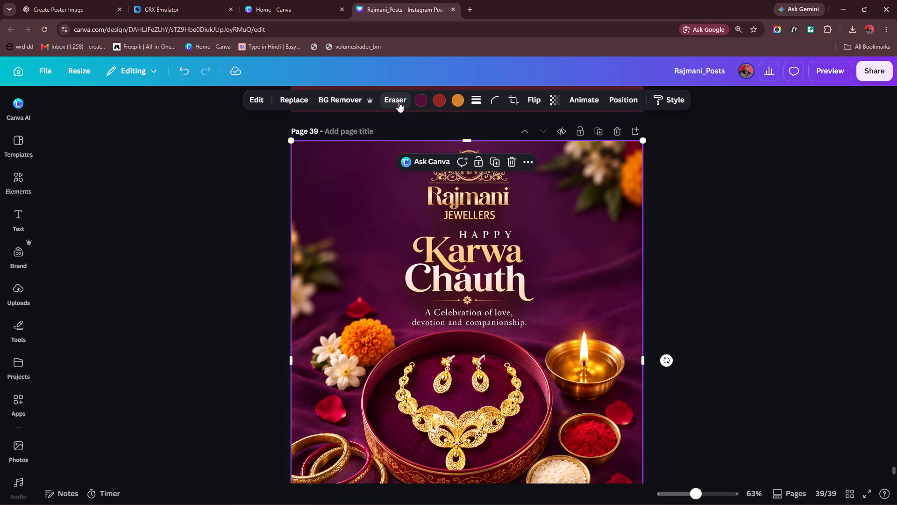
left_click(384, 125)
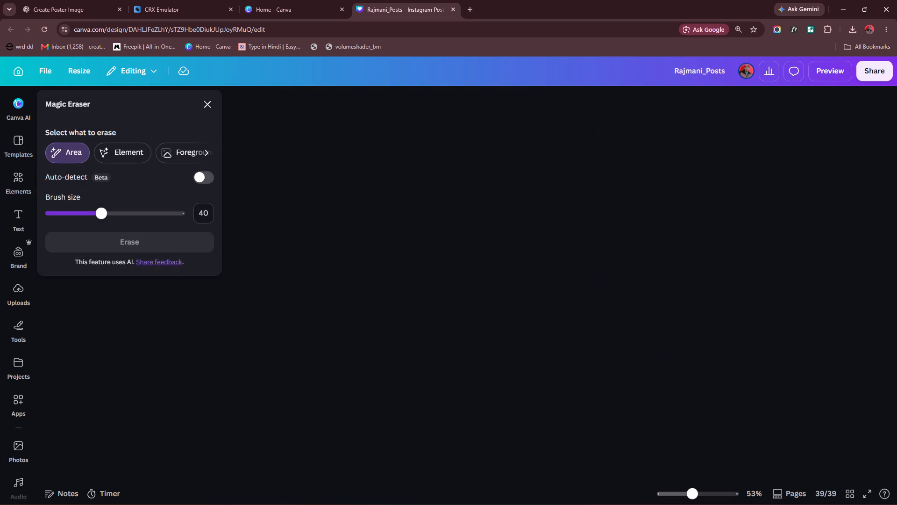
scroll(551, 203, "up", 7)
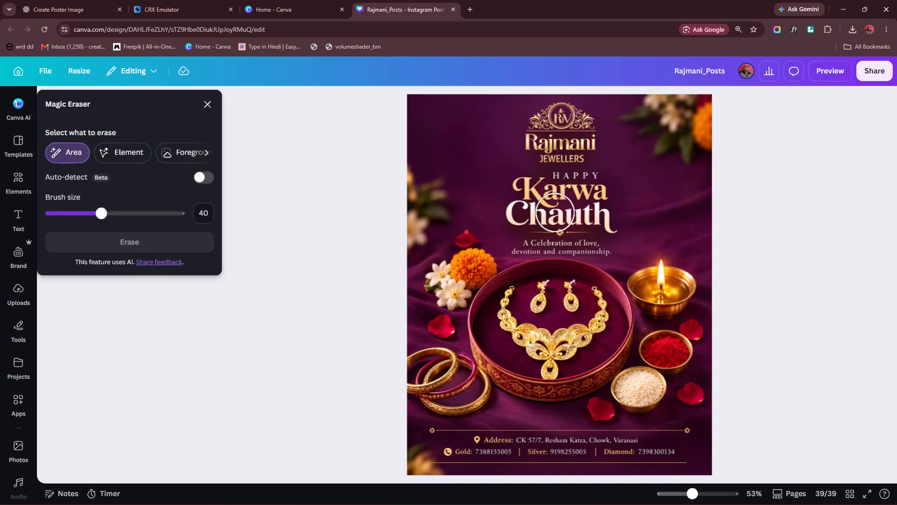
scroll(564, 212, "up", 6, "ctrl")
scroll(564, 212, "down", 3, "ctrl")
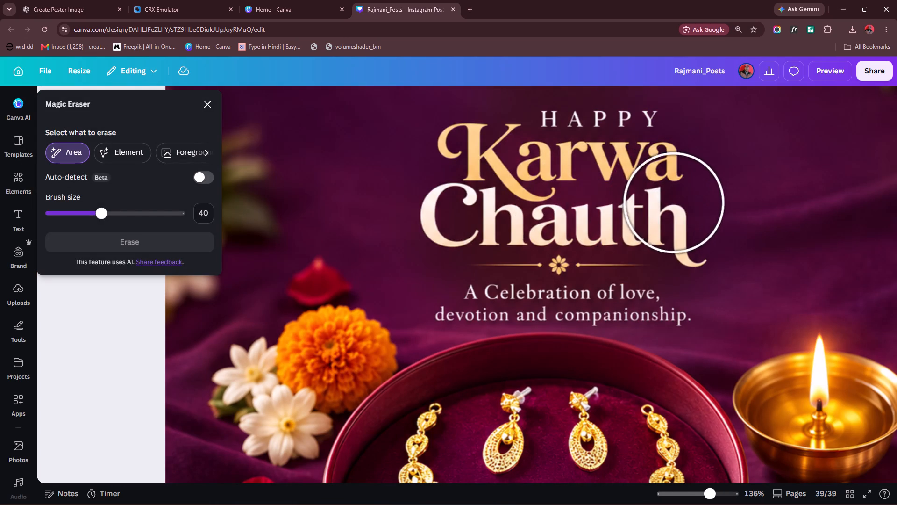
left_click_drag(698, 226, 671, 187)
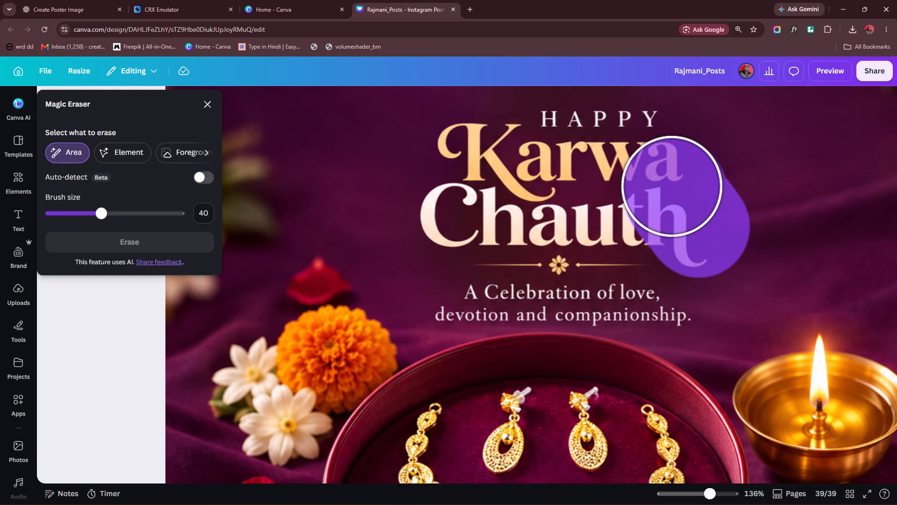
left_click_drag(671, 187, 615, 148)
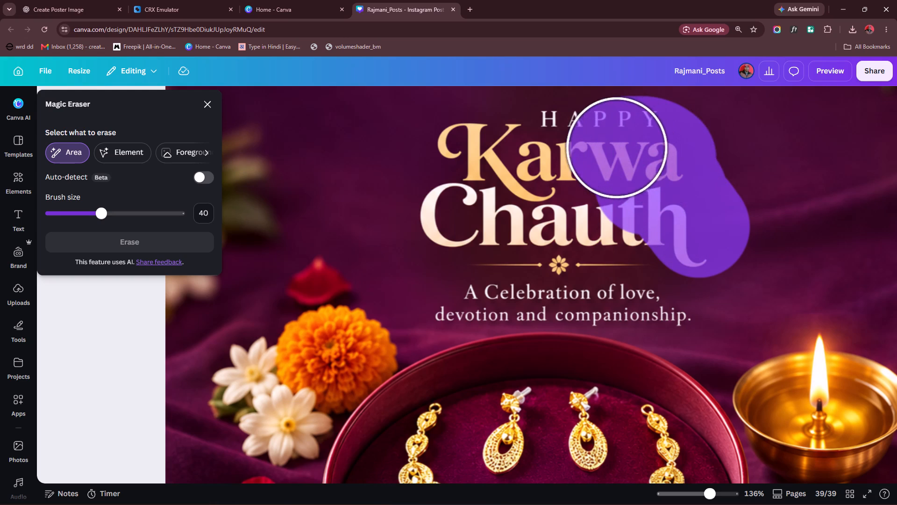
left_click_drag(615, 148, 459, 202)
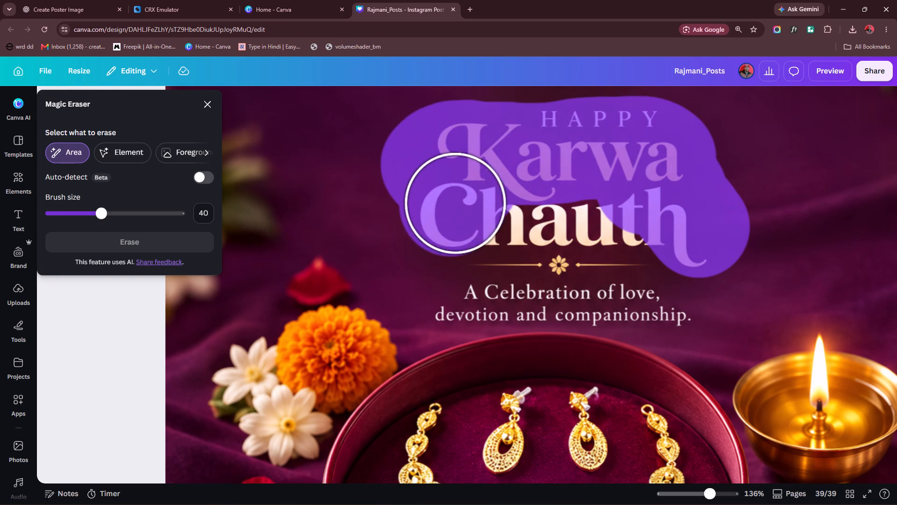
left_click_drag(459, 202, 593, 196)
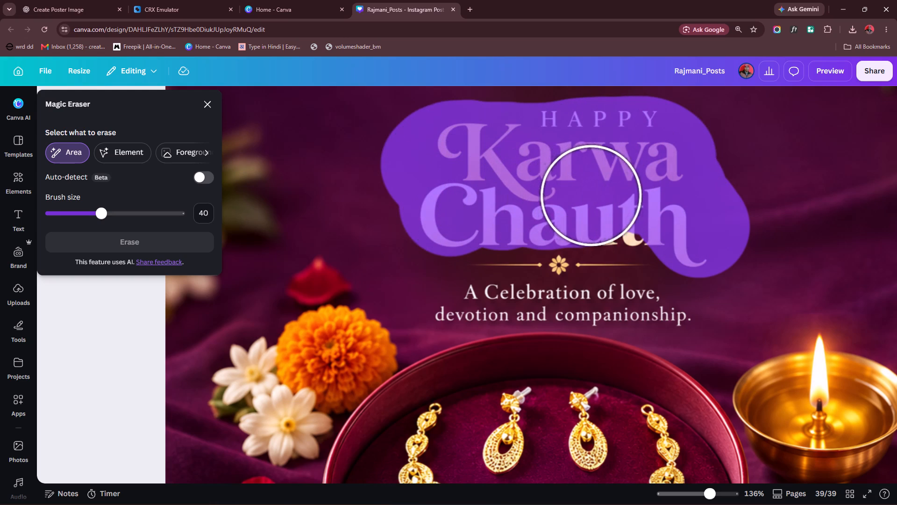
left_click_drag(593, 196, 612, 198)
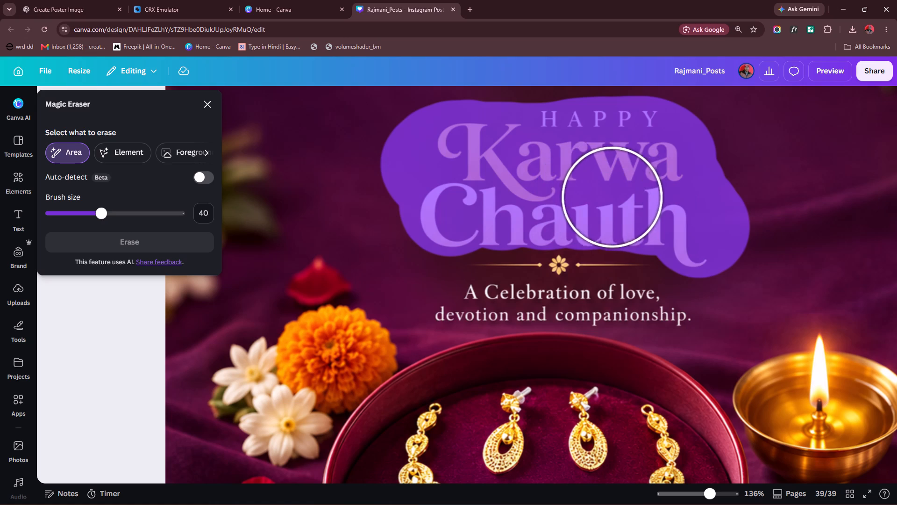
left_click_drag(612, 198, 500, 201)
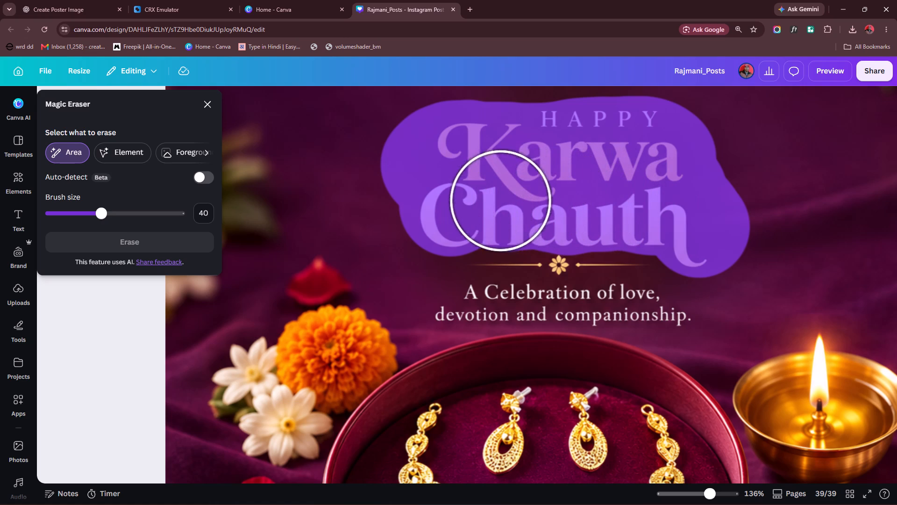
left_click_drag(500, 201, 450, 142)
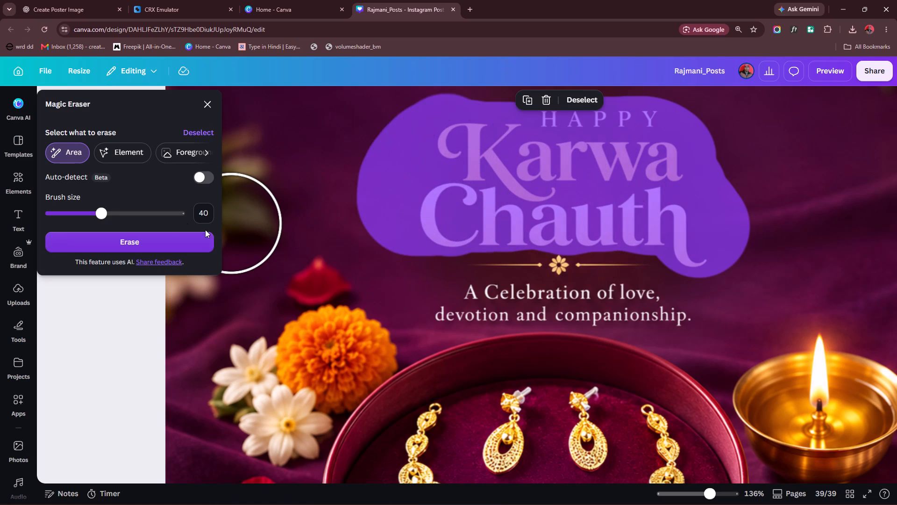
left_click(157, 237)
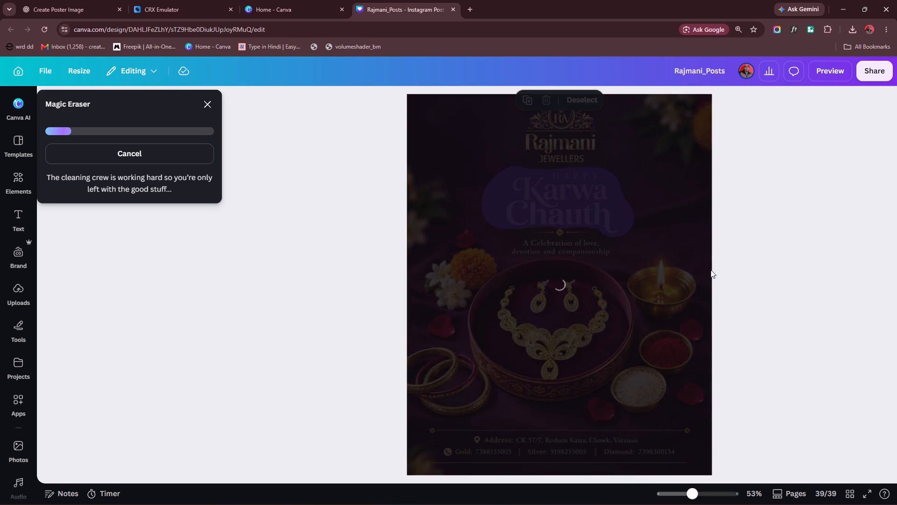
Erase the ornament line and the 'A Celebration of love, devotion and companionship.' tagline with Magic Eraser, then close the eraser.
scroll(606, 199, "up", 2)
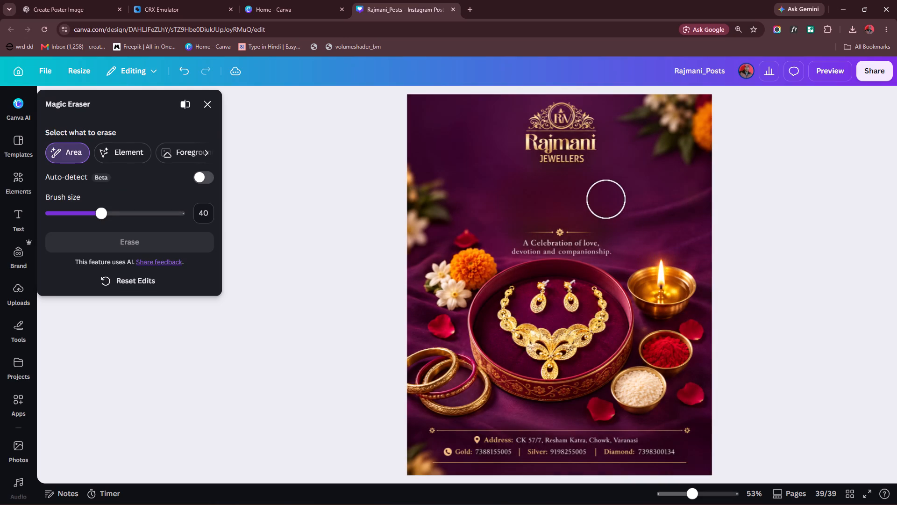
scroll(606, 199, "up", 5)
scroll(604, 205, "up", 4, "ctrl")
scroll(604, 205, "down", 3, "ctrl")
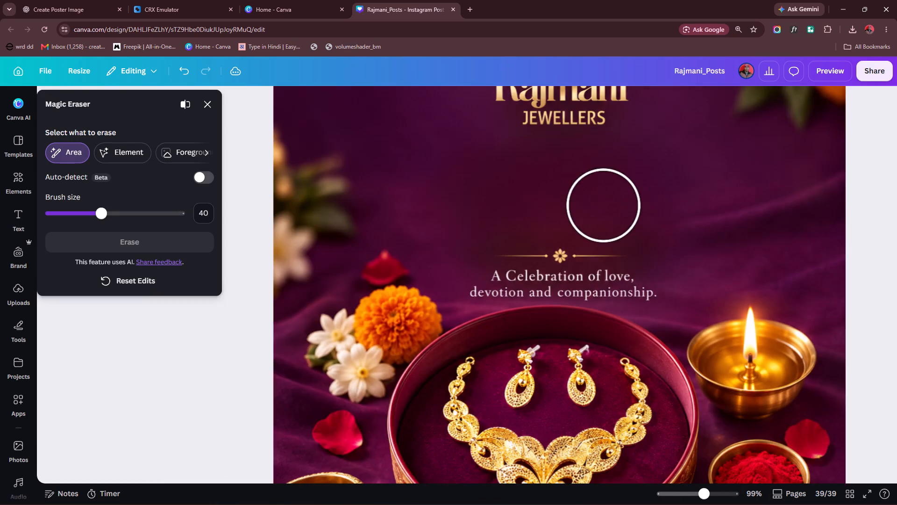
scroll(677, 214, "up", 2)
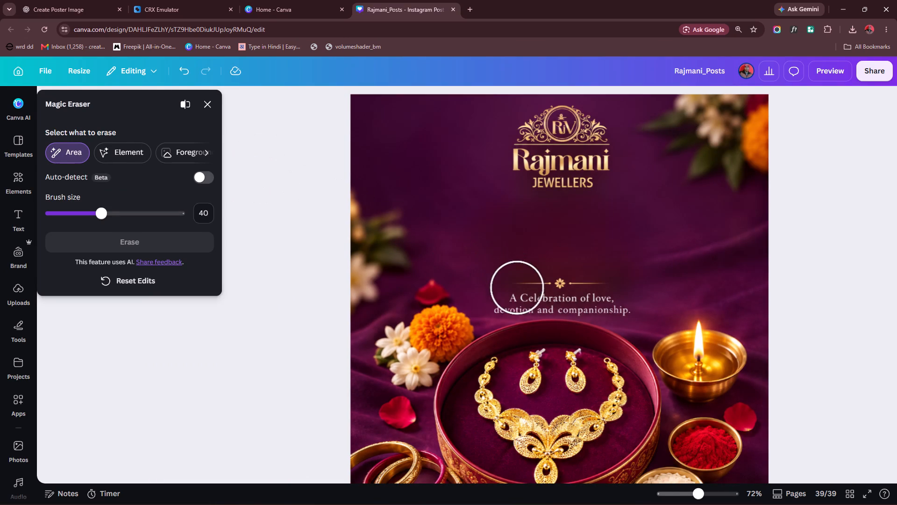
left_click_drag(498, 294, 545, 291)
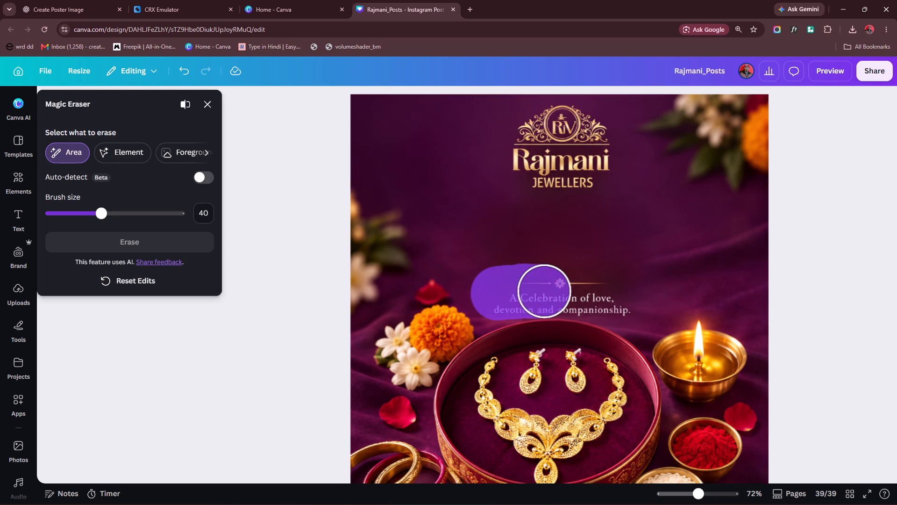
left_click_drag(545, 291, 578, 289)
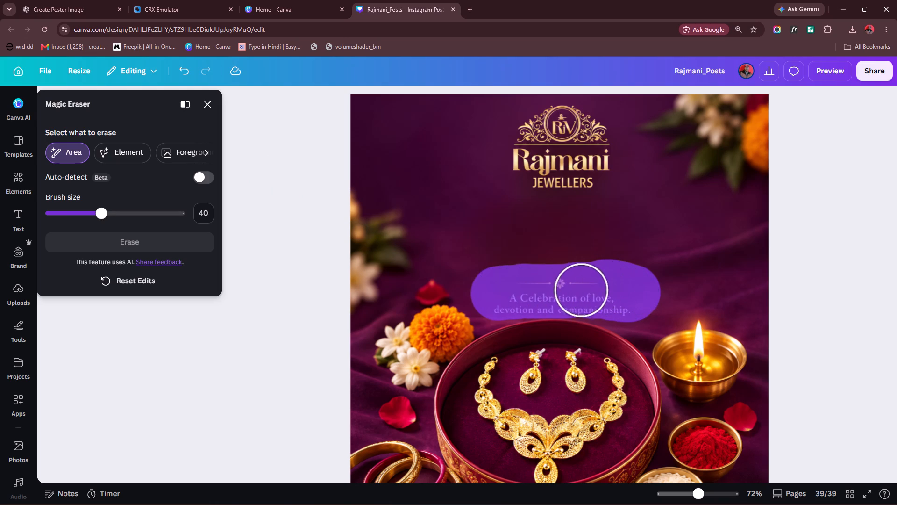
left_click_drag(578, 289, 561, 286)
scroll(587, 315, "up", 5, "ctrl")
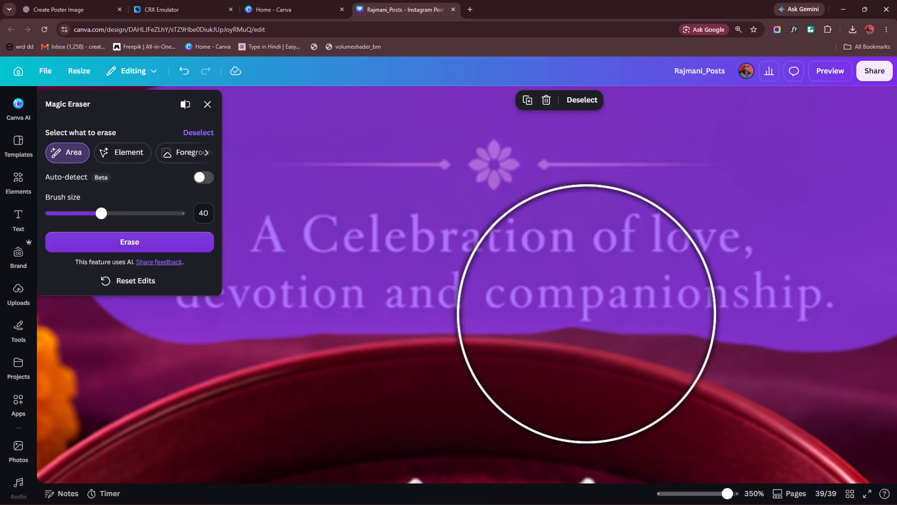
scroll(650, 310, "down", 5, "ctrl")
left_click(123, 237)
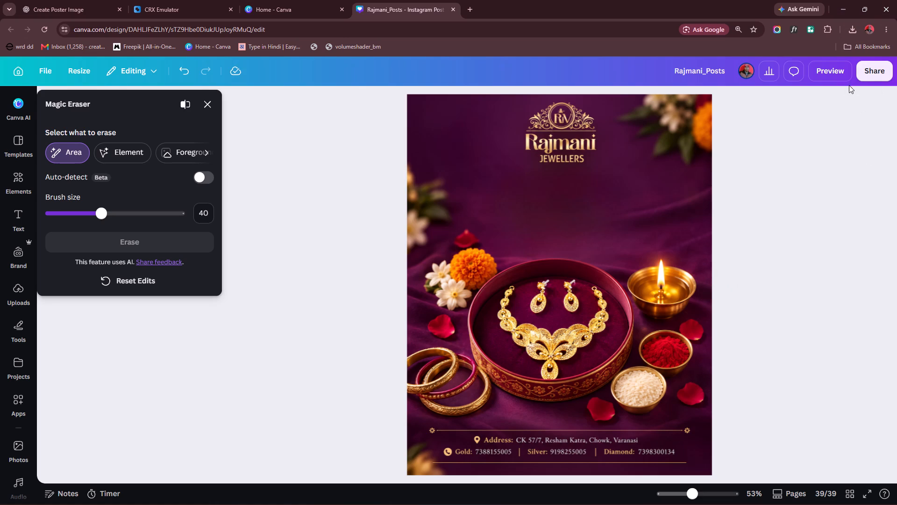
left_click(208, 98)
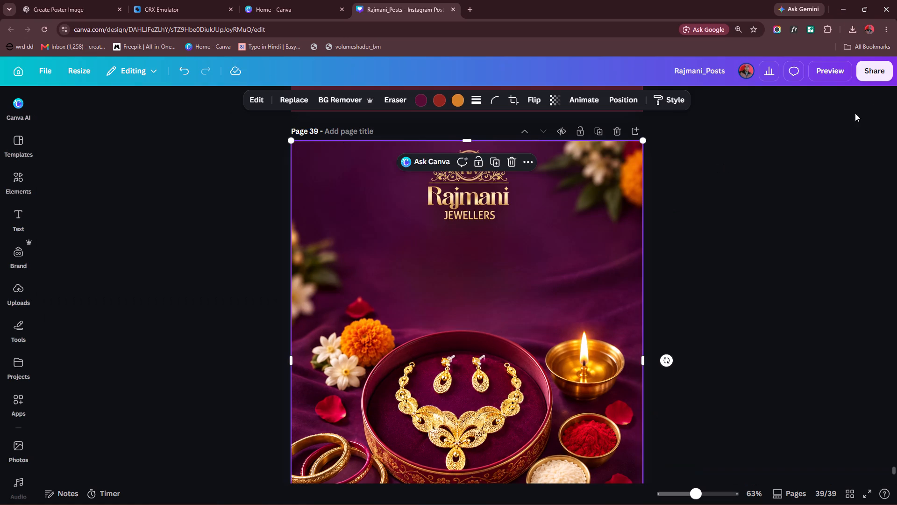
Download only page 39 of Rajmani_Posts as a medium-quality JPG at 1,080 × 1,350 px.
left_click(867, 74)
left_click(715, 321)
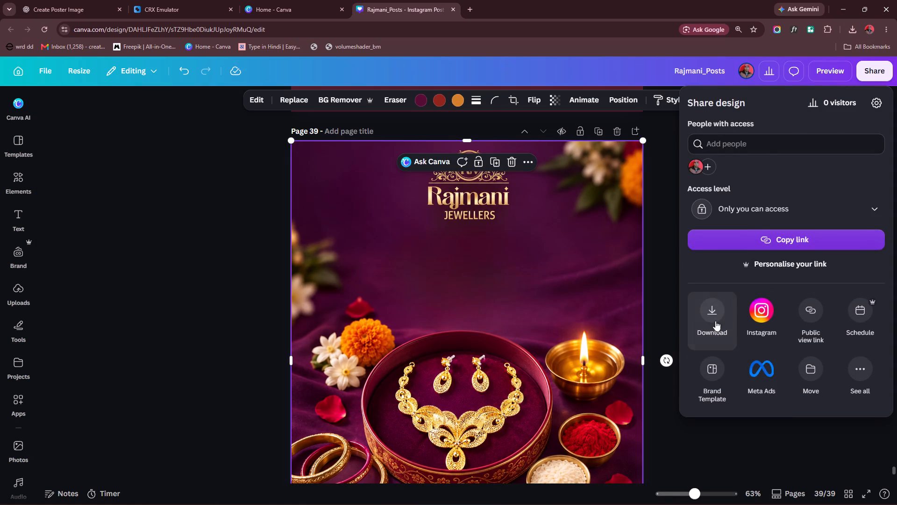
left_click(794, 264)
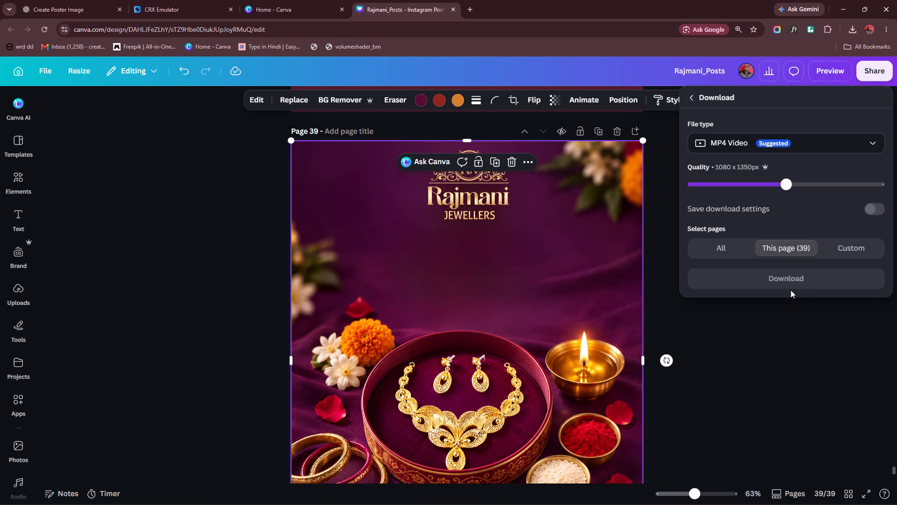
left_click(835, 145)
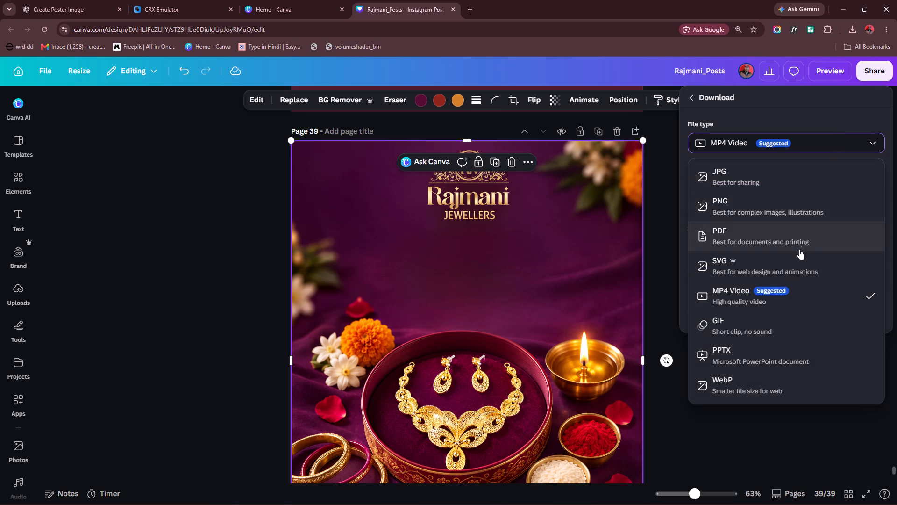
left_click(783, 177)
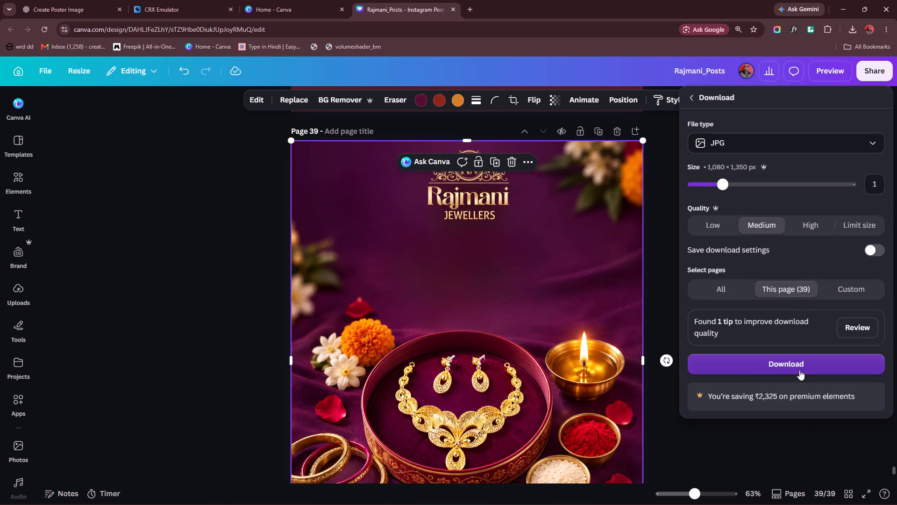
left_click(796, 368)
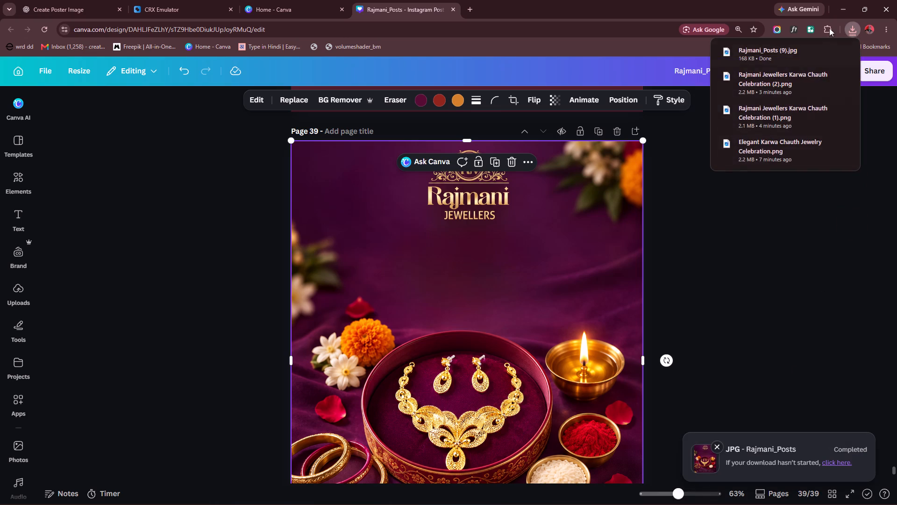
Launch Adobe Photoshop 2025 from the recent apps in Windows search and minimize the other open windows.
left_click(848, 12)
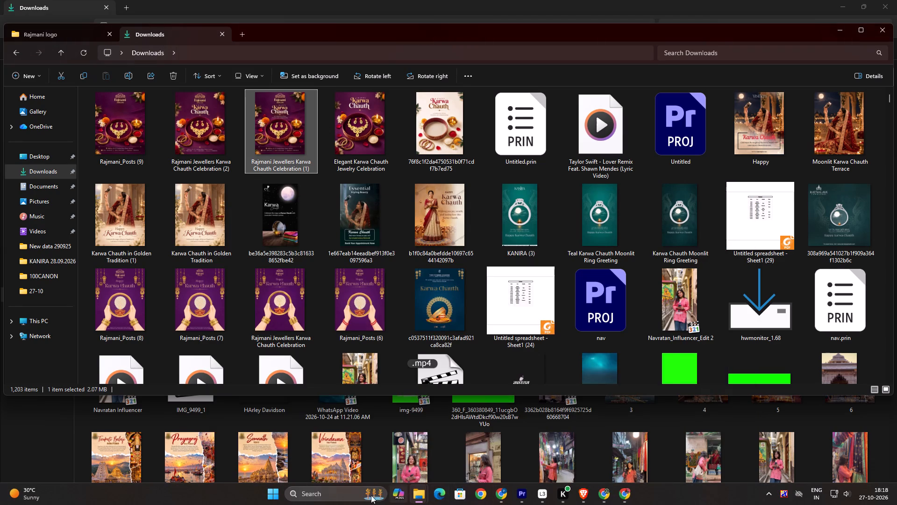
left_click(357, 495)
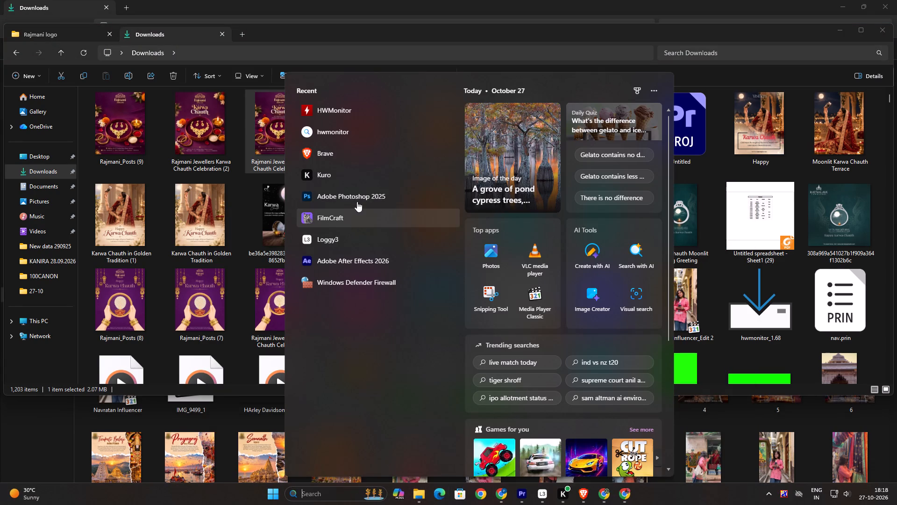
left_click(357, 202)
left_click(526, 494)
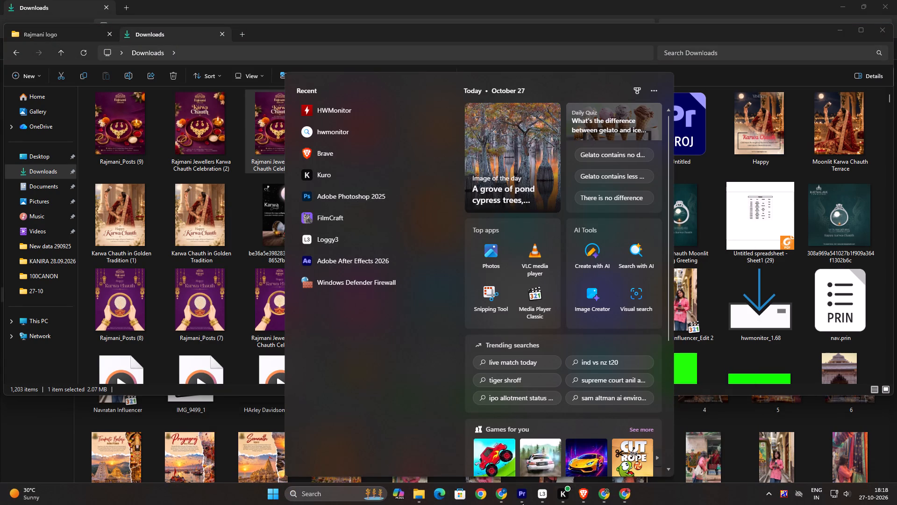
left_click(842, 7)
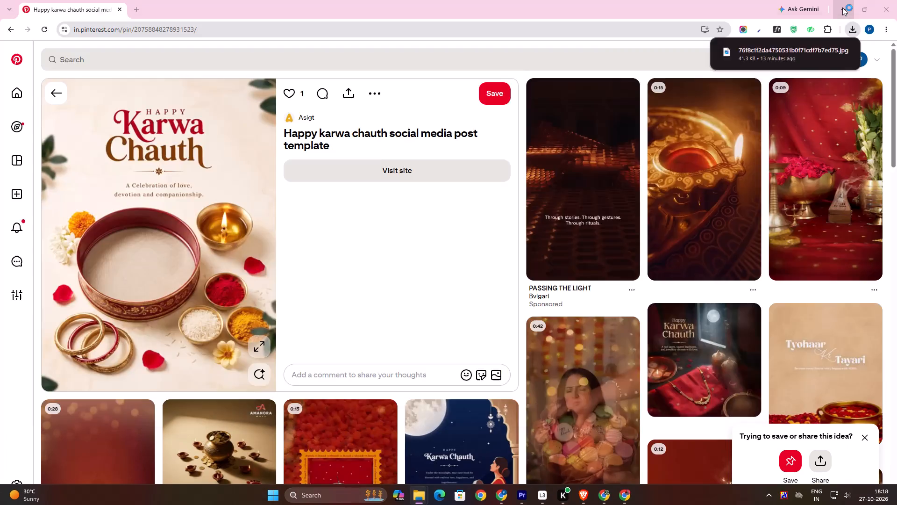
left_click(842, 7)
left_click(833, 25)
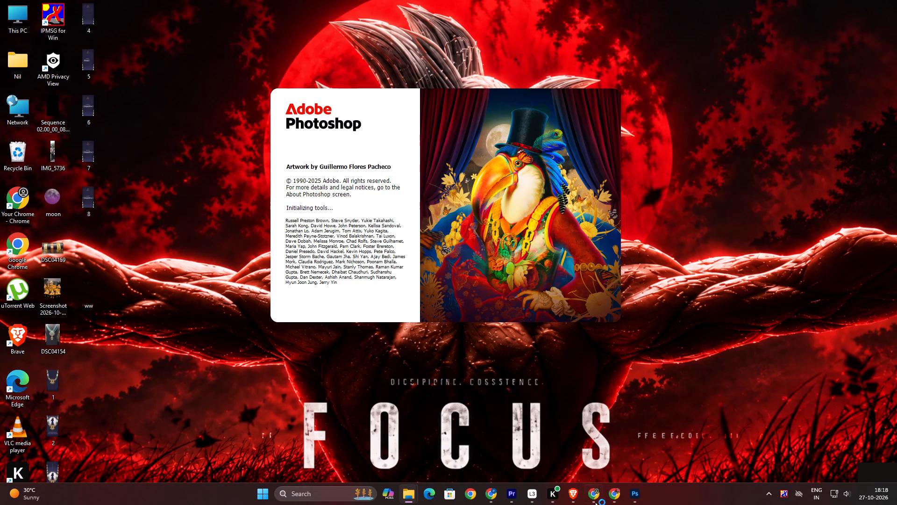
Switch to Adobe Premiere and close it along with its Untitled project.
left_click(517, 500)
left_click(896, 0)
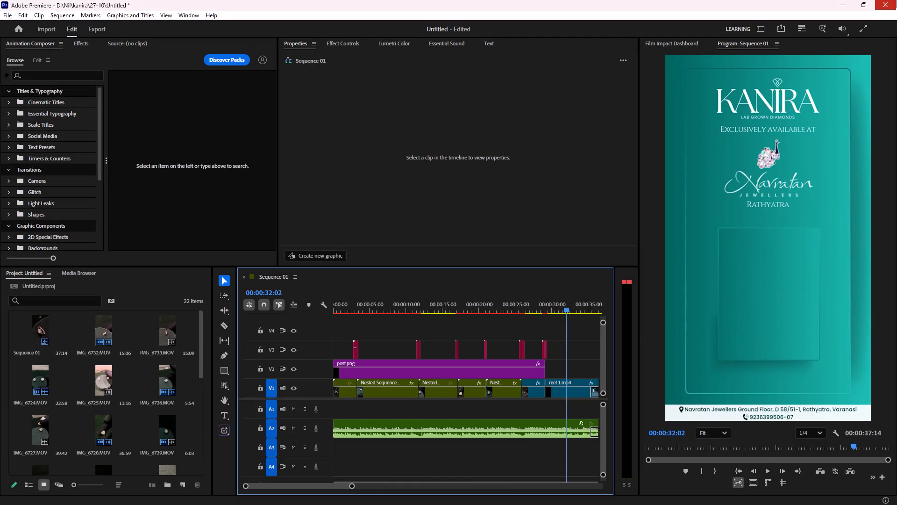
left_click(466, 286)
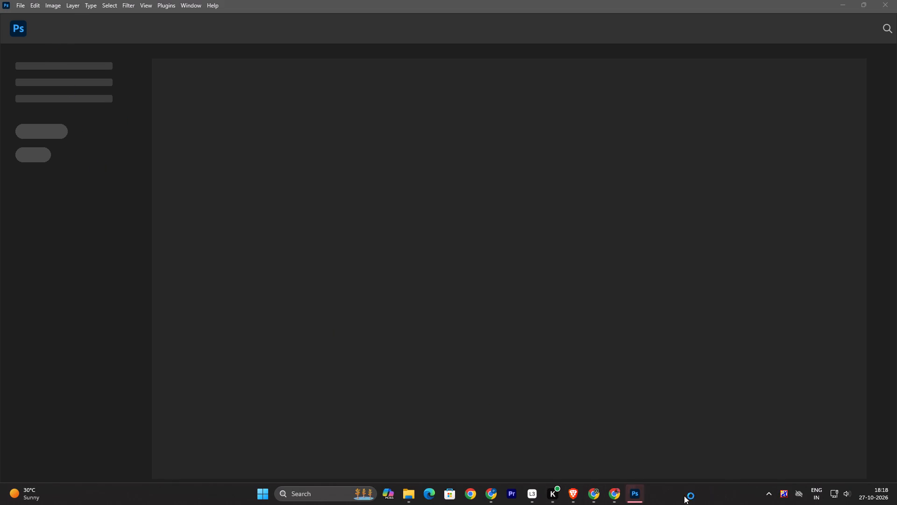
Bring the Adobe Photoshop 2025 window to the front.
left_click(639, 489)
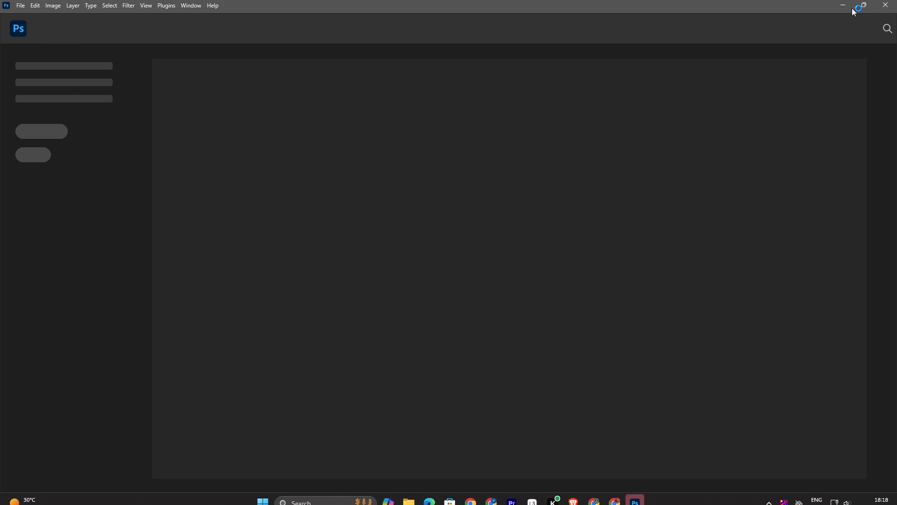
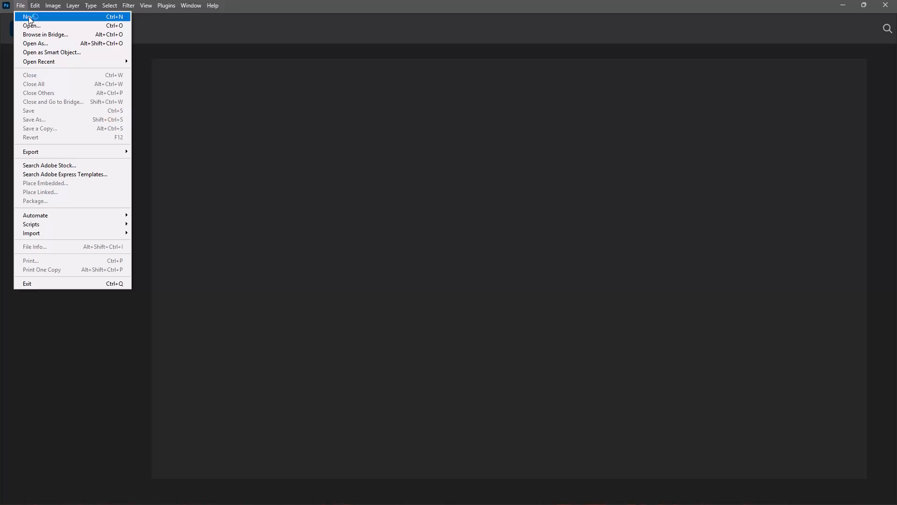
Create a new portrait document of 1080 × 1350 px at 118.11 pixels/cm with a white background.
left_click(28, 13)
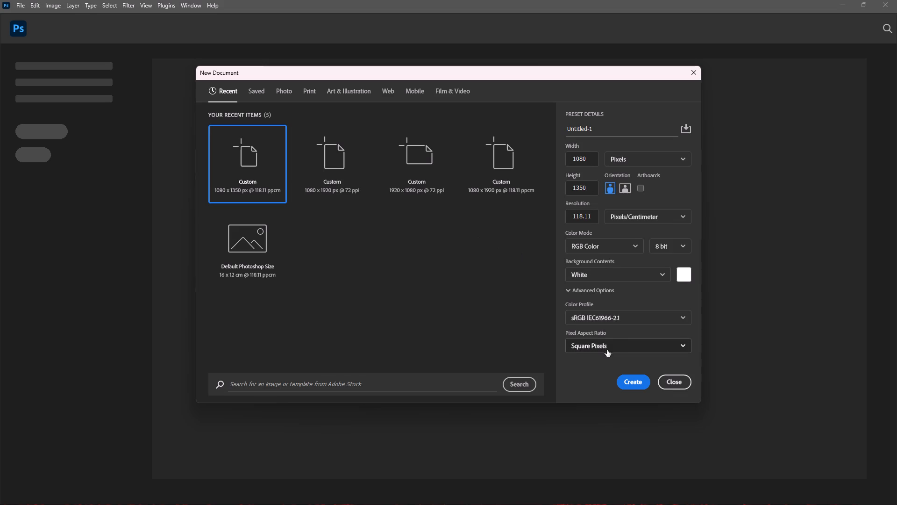
left_click(628, 378)
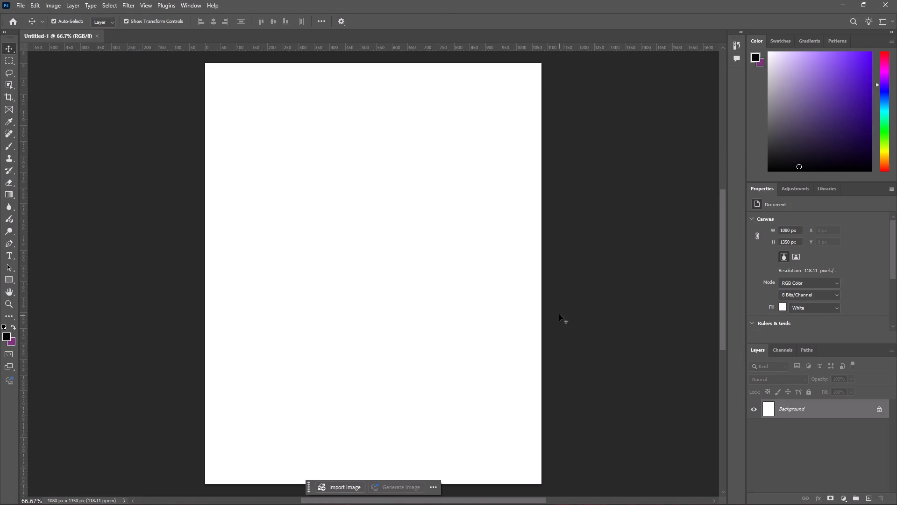
scroll(559, 314, "down", 2, "ctrl")
scroll(559, 314, "up", 2, "ctrl")
scroll(559, 314, "down", 1, "alt")
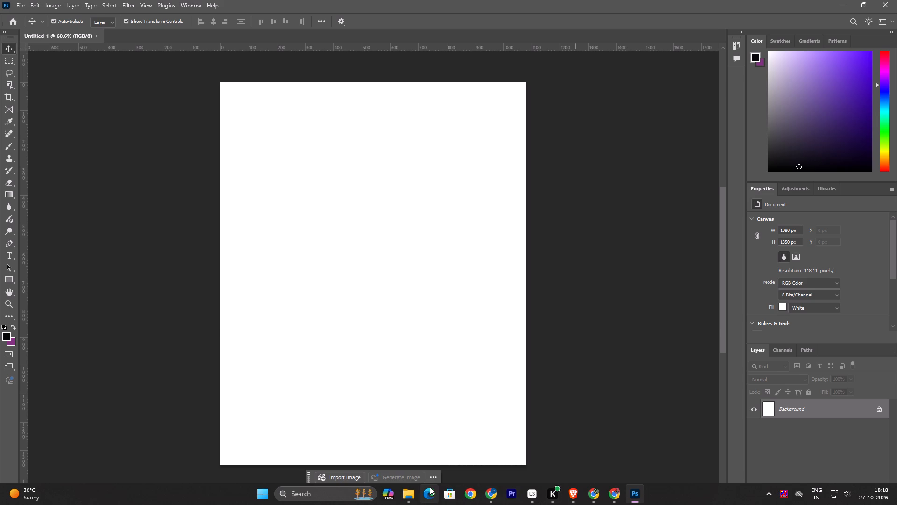
Place the Rajmani_Posts (9) image from the Downloads folder into the document, filling the canvas.
left_click(414, 493)
left_click(464, 450)
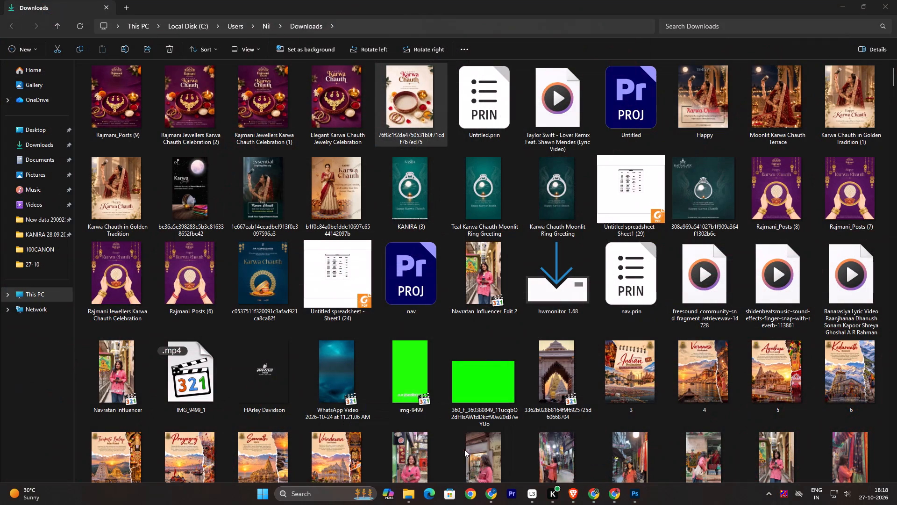
left_click_drag(116, 96, 758, 504)
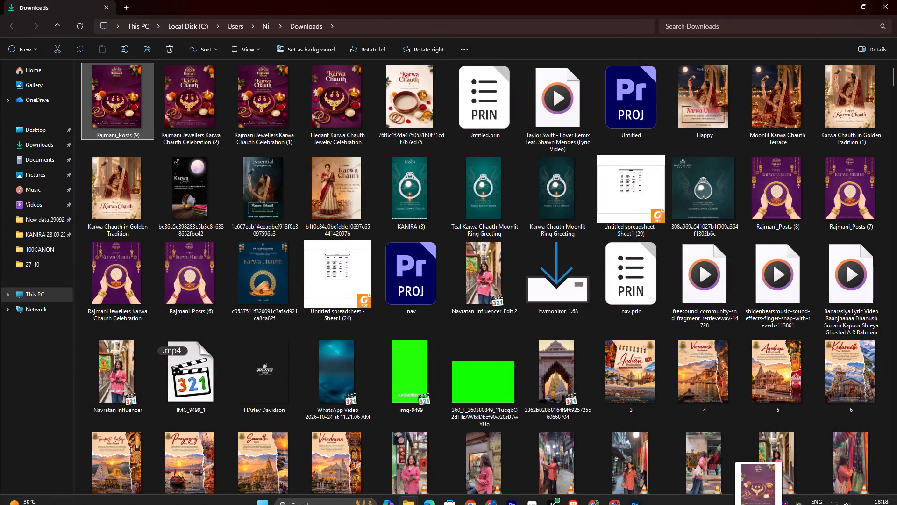
left_click_drag(758, 504, 429, 301)
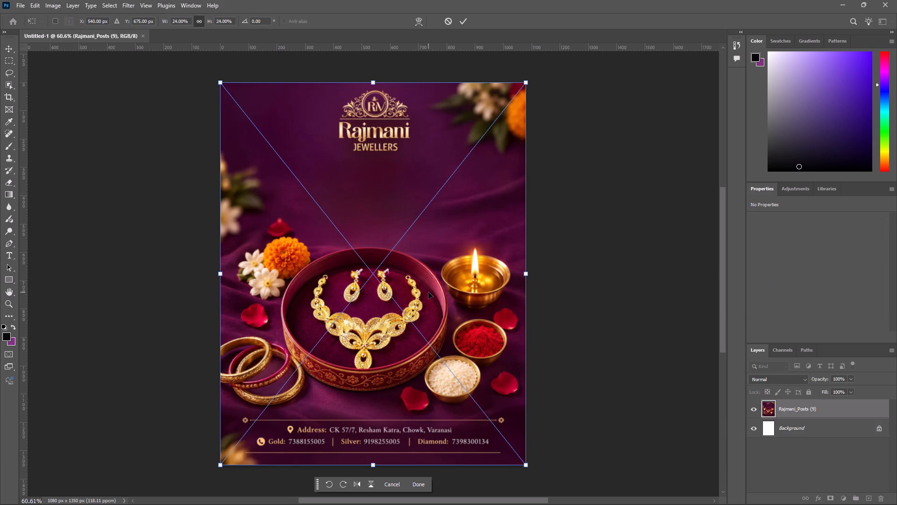
left_click(613, 323)
left_click(652, 322)
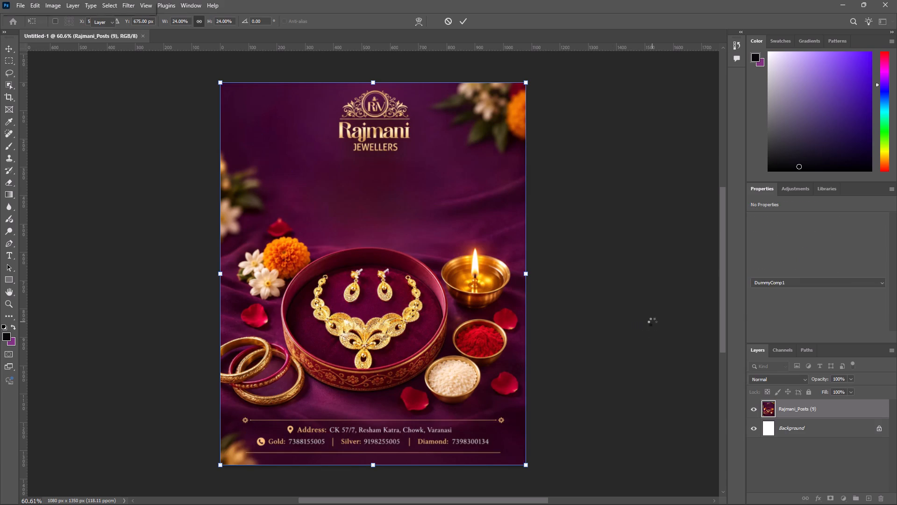
left_click(657, 322)
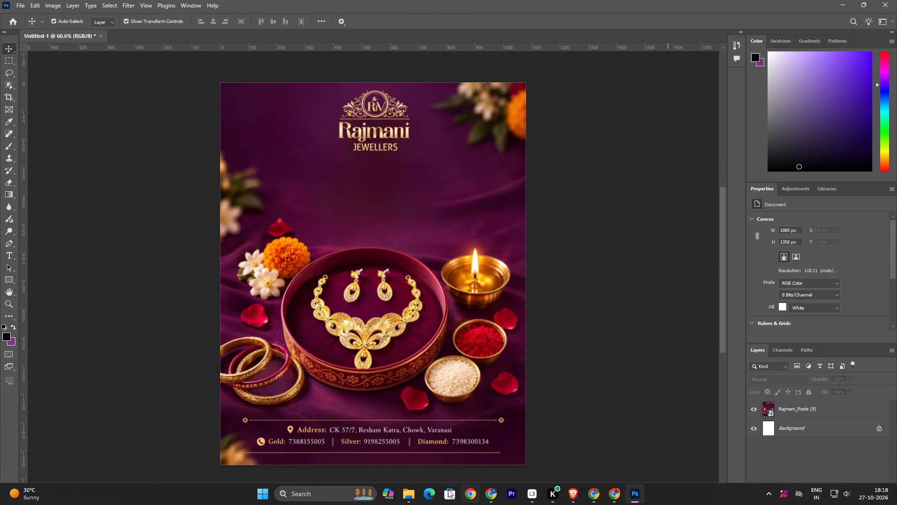
Place the Elegant Karwa Chauth Jewelry Celebration image from Downloads above the poster, shifted down to Y 104 px.
left_click(407, 492)
left_click(445, 451)
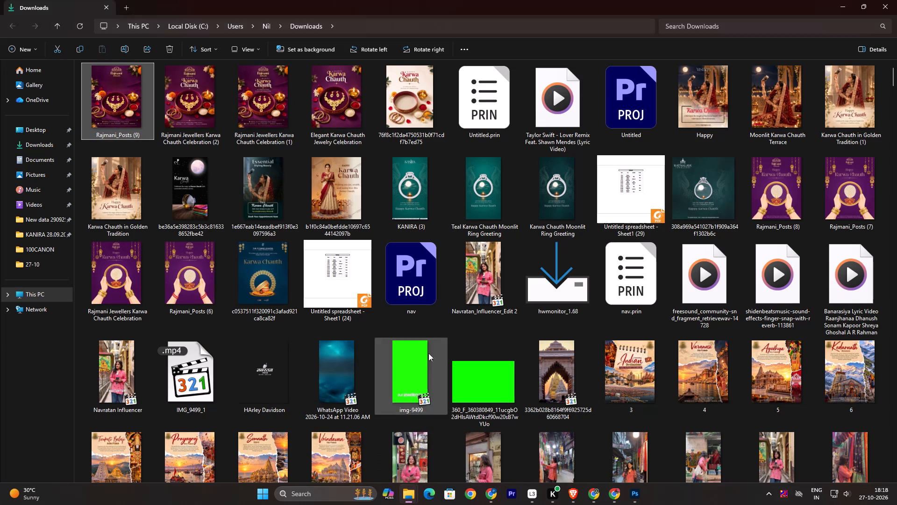
left_click_drag(335, 104, 666, 501)
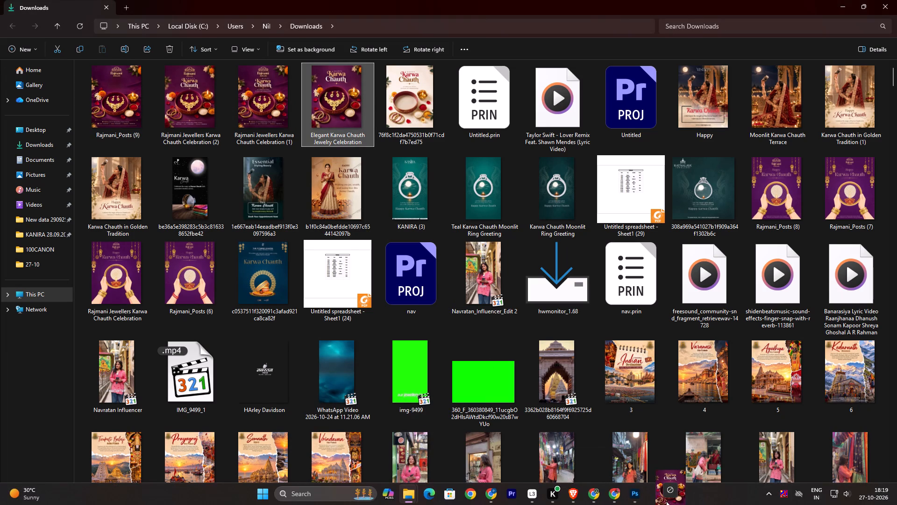
left_click_drag(666, 501, 383, 277)
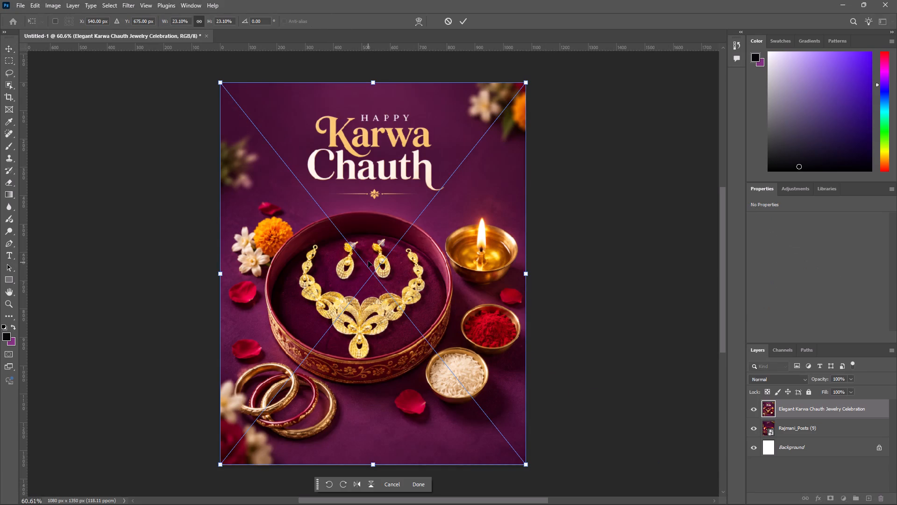
left_click_drag(371, 254, 375, 284)
left_click(621, 218)
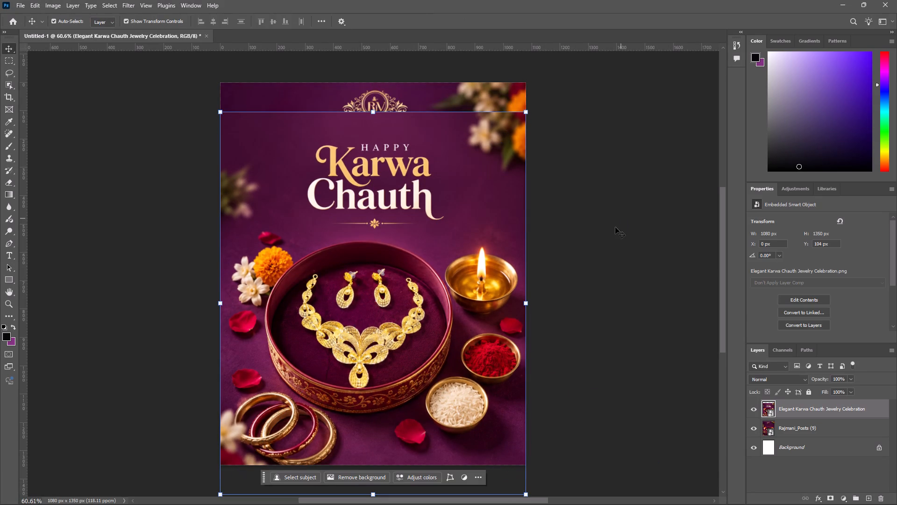
Lower the Karwa Chauth image layer's opacity to 44% and move it down to Y 160 px, headline below the logo.
left_click_drag(821, 378, 805, 378)
left_click_drag(805, 378, 794, 376)
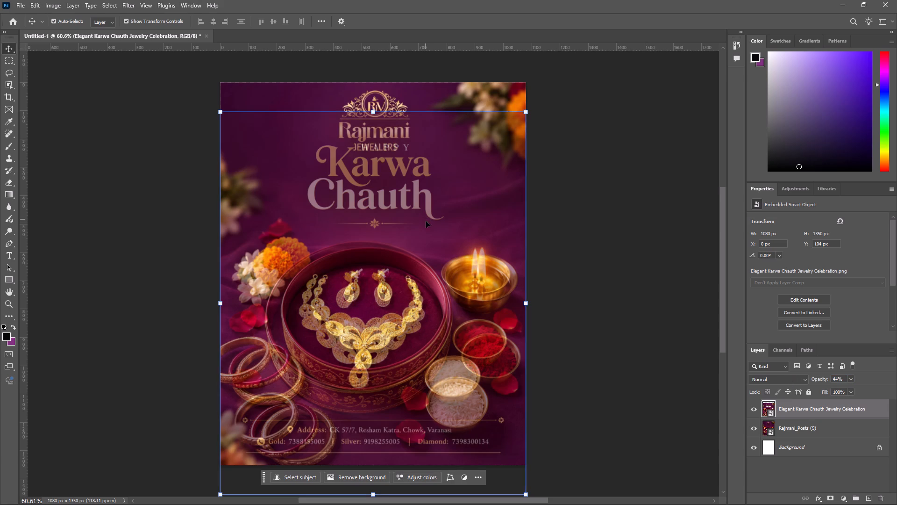
left_click_drag(426, 221, 424, 230)
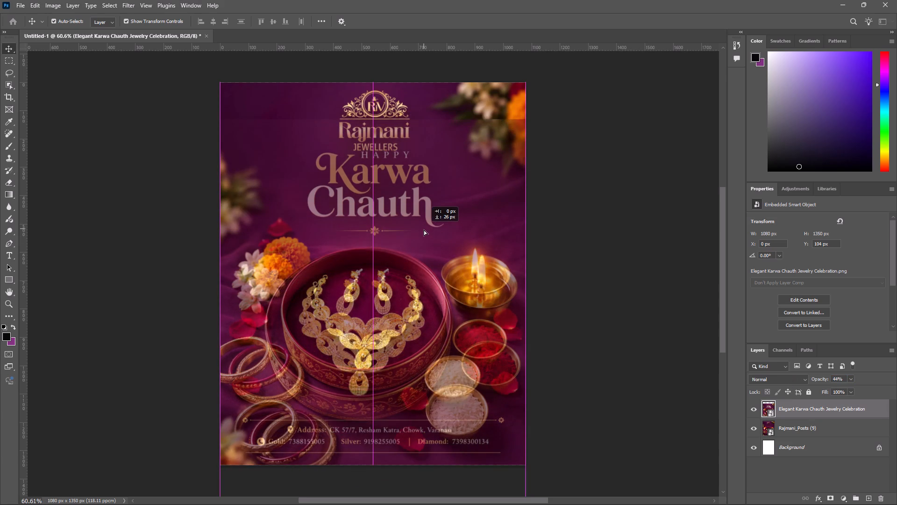
left_click_drag(424, 230, 423, 238)
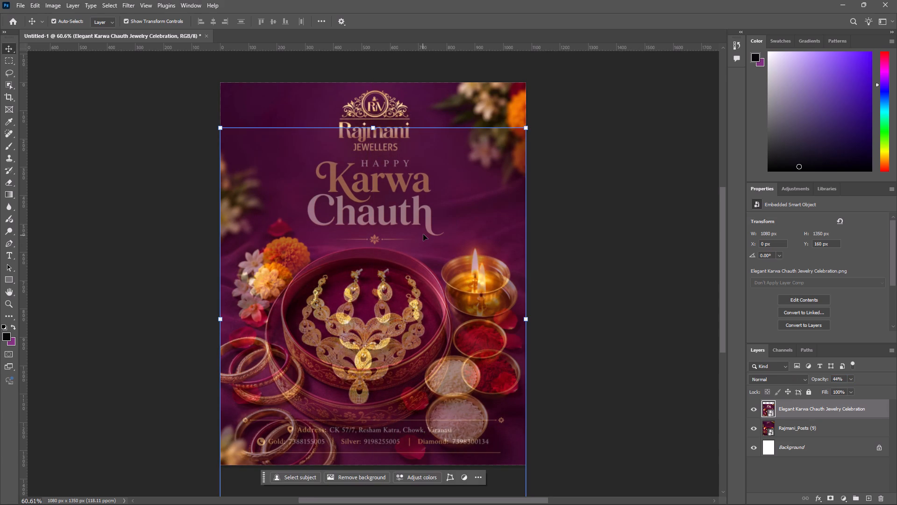
Restore the Elegant Karwa Chauth Jewelry Celebration layer's opacity to 100%.
scroll(409, 185, "up", 3, "ctrl")
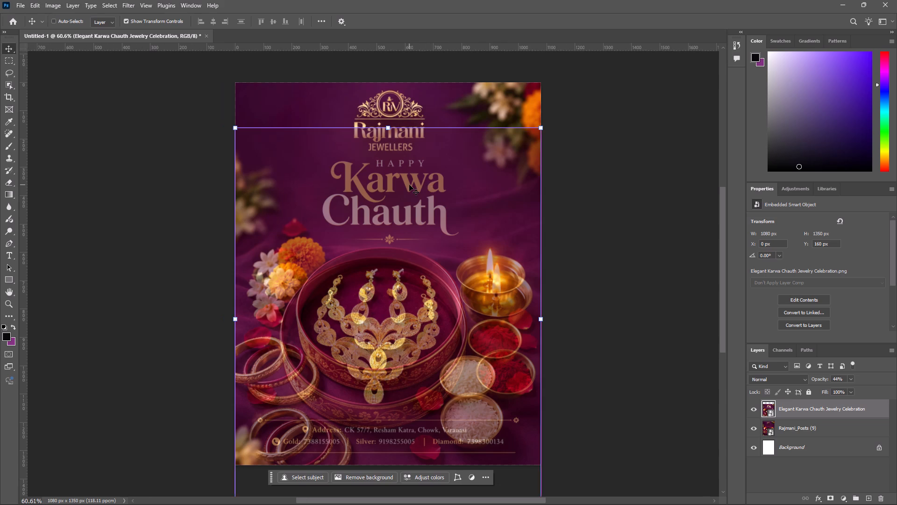
scroll(409, 185, "up", 2, "ctrl")
scroll(409, 185, "down", 5, "ctrl")
scroll(407, 197, "up", 9, "alt")
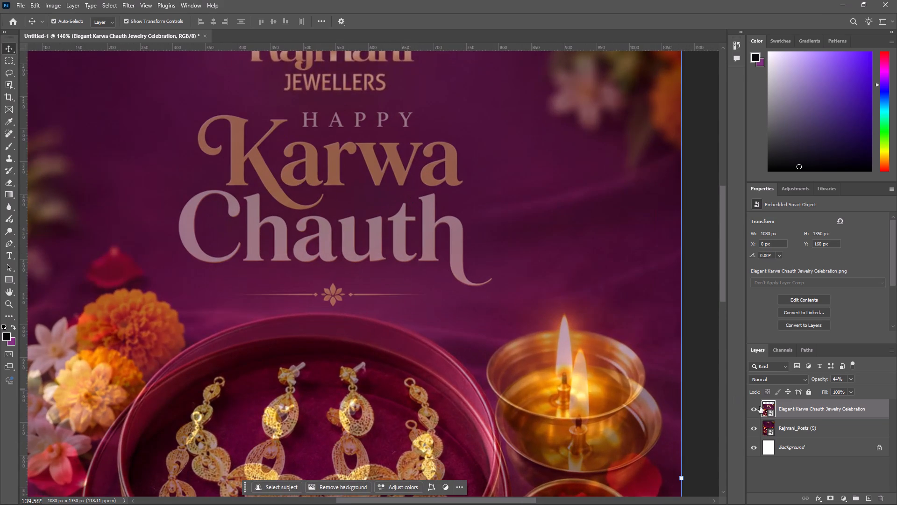
left_click_drag(821, 378, 896, 382)
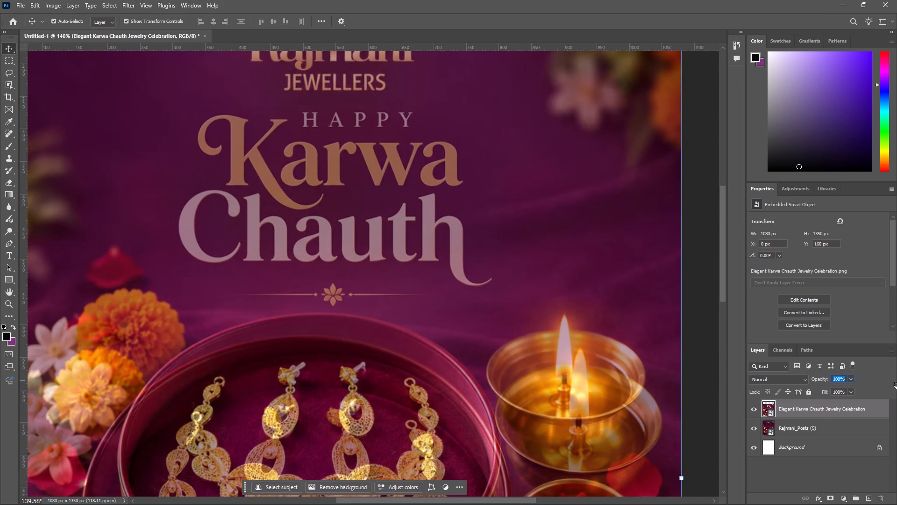
left_click_drag(896, 382, 896, 383)
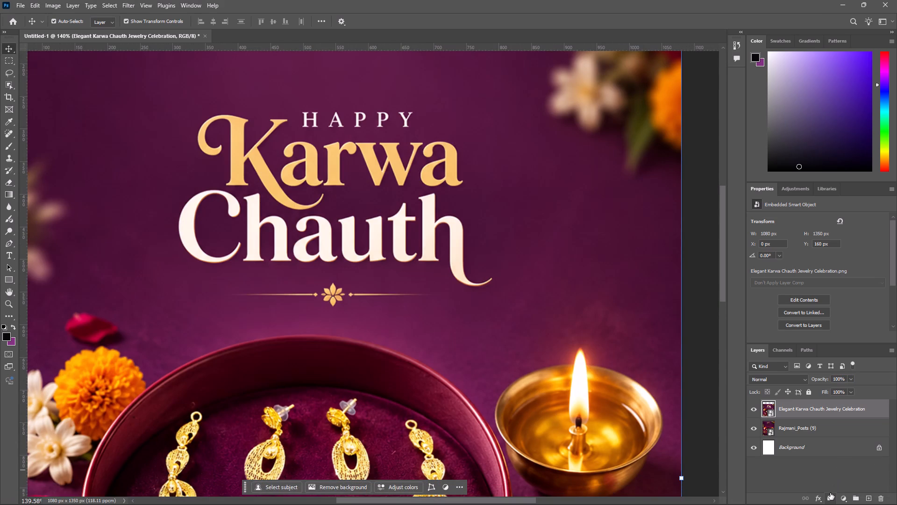
Add a black layer mask that hides the whole Elegant Karwa Chauth Jewelry Celebration layer.
left_click(834, 494, "alt")
Choose the Brush tool and set its size to 80 px for painting on the layer mask.
key("b")
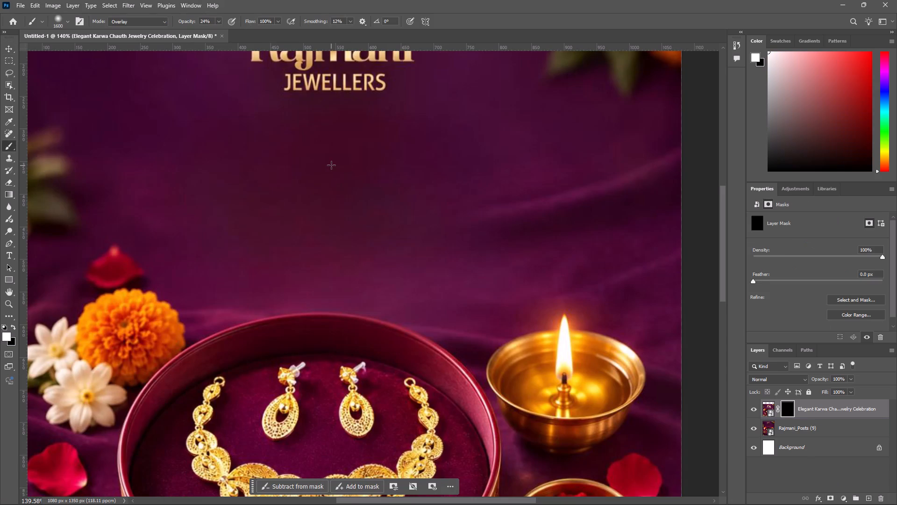
key("bracketright")
key("bracketright")
key("bracketleft")
left_click(69, 18)
left_click_drag(81, 50, 76, 50)
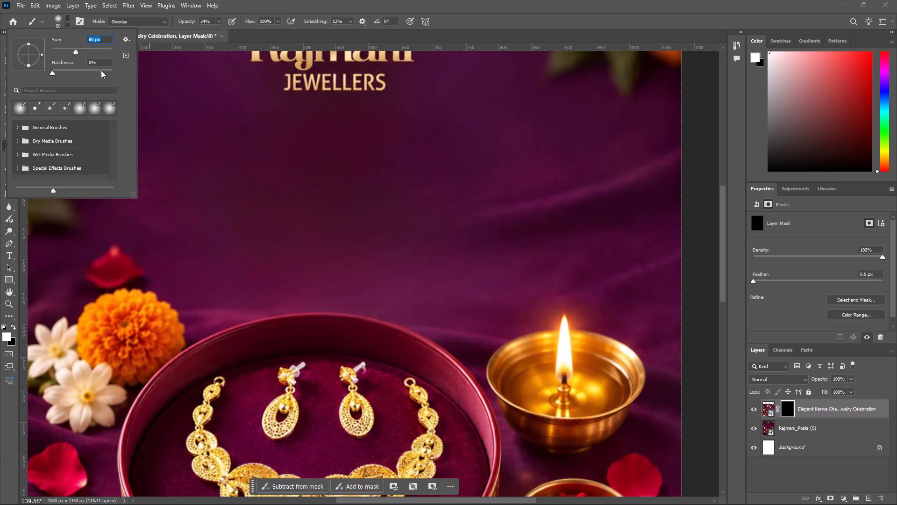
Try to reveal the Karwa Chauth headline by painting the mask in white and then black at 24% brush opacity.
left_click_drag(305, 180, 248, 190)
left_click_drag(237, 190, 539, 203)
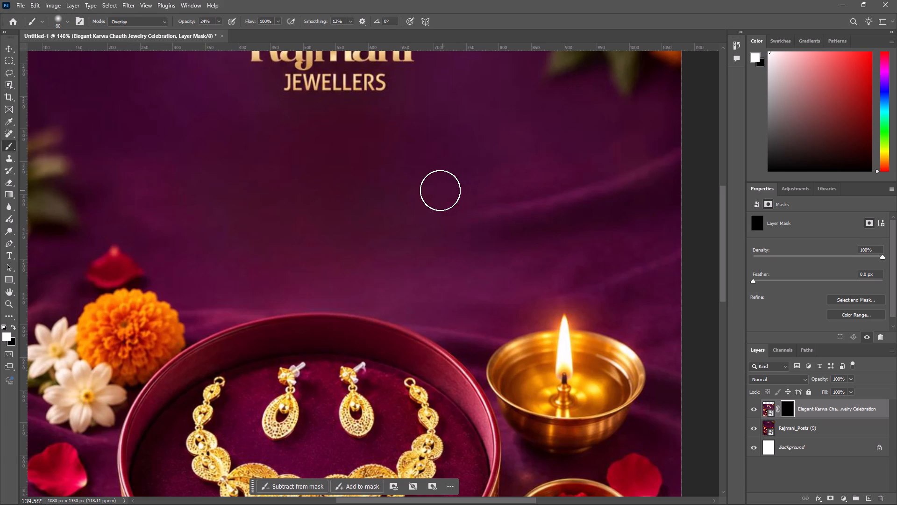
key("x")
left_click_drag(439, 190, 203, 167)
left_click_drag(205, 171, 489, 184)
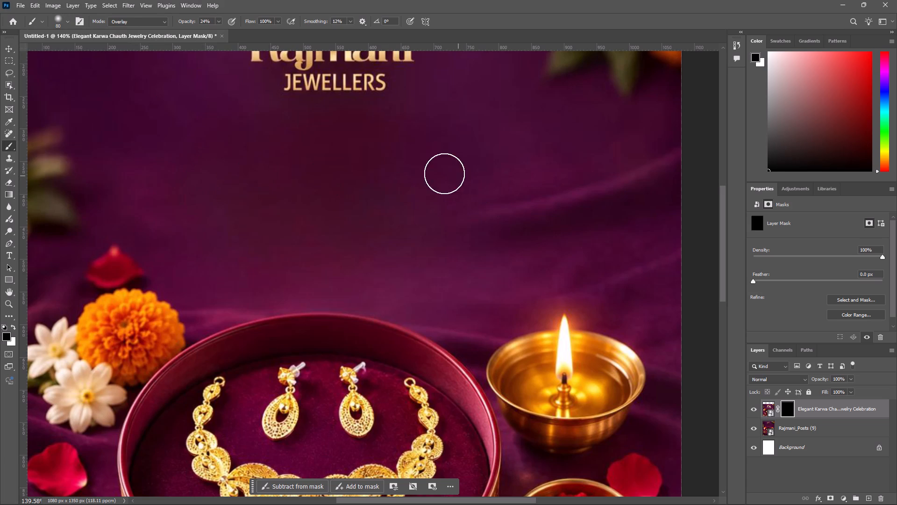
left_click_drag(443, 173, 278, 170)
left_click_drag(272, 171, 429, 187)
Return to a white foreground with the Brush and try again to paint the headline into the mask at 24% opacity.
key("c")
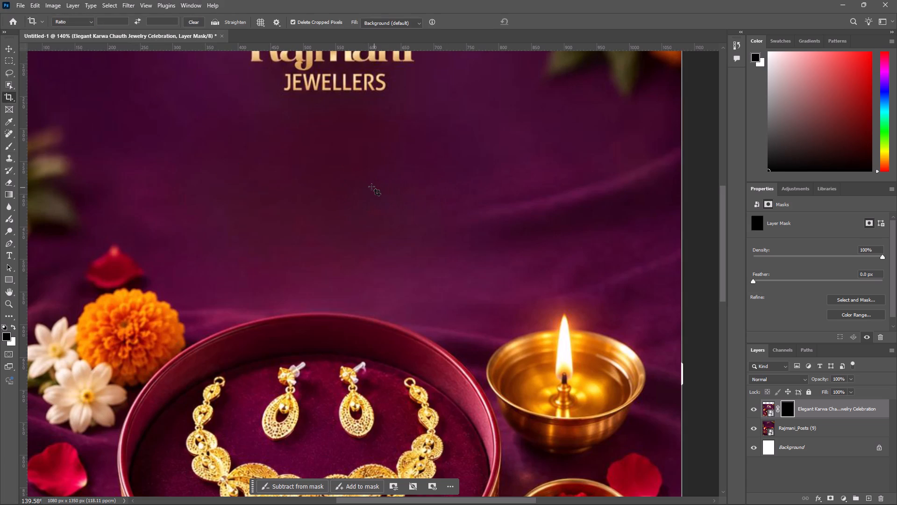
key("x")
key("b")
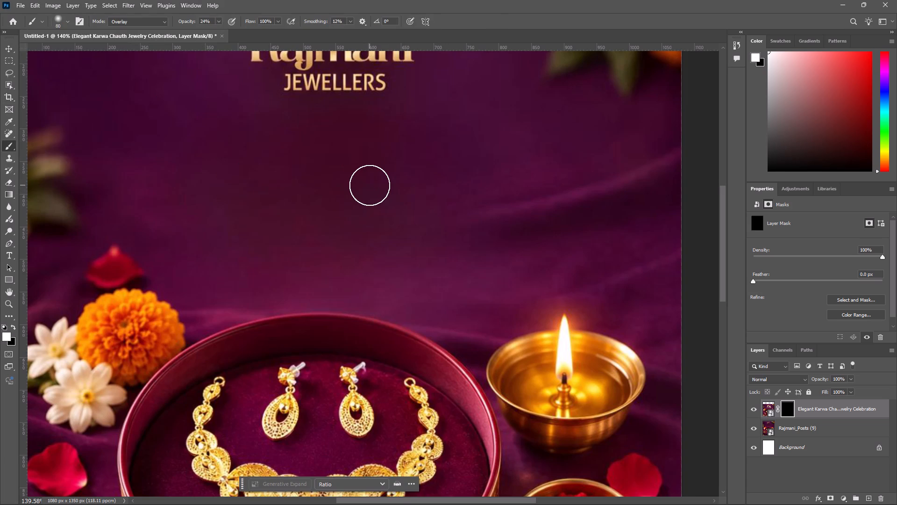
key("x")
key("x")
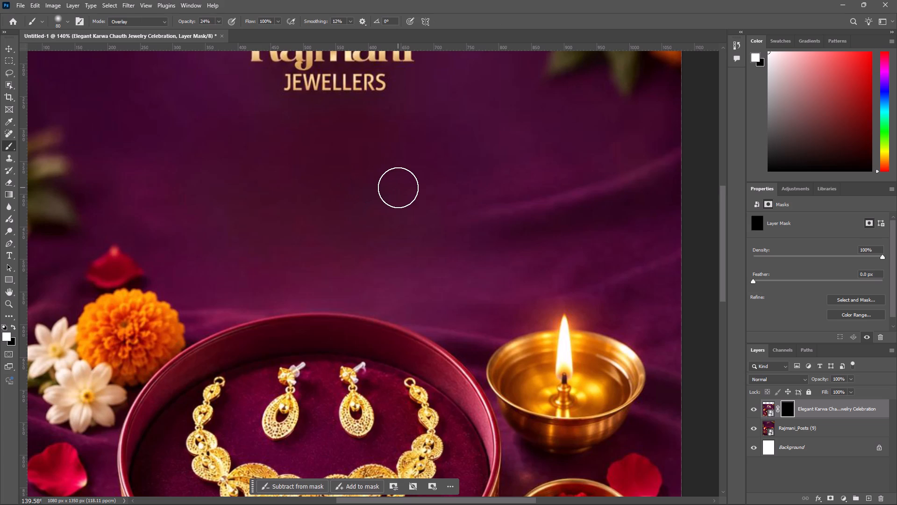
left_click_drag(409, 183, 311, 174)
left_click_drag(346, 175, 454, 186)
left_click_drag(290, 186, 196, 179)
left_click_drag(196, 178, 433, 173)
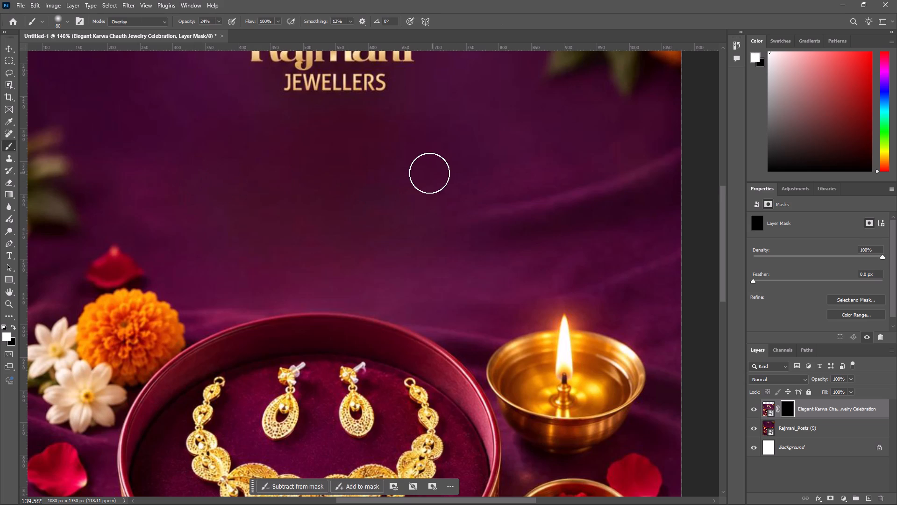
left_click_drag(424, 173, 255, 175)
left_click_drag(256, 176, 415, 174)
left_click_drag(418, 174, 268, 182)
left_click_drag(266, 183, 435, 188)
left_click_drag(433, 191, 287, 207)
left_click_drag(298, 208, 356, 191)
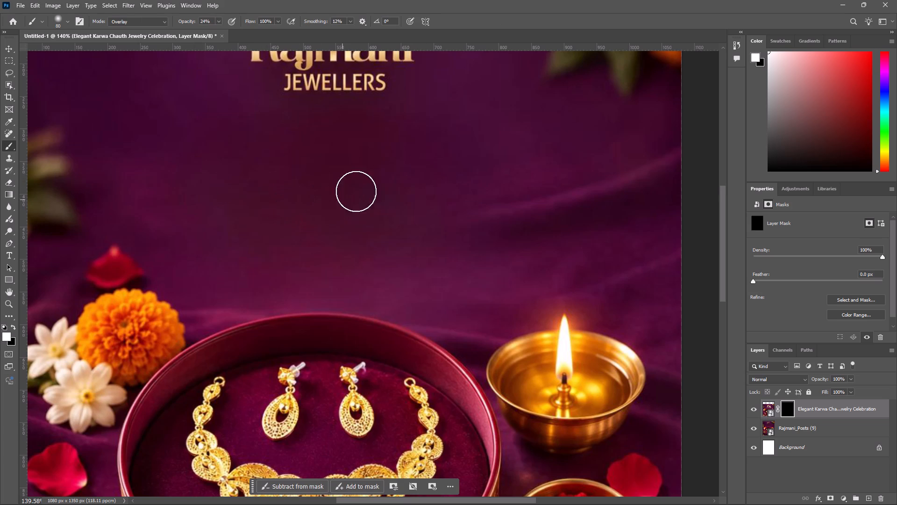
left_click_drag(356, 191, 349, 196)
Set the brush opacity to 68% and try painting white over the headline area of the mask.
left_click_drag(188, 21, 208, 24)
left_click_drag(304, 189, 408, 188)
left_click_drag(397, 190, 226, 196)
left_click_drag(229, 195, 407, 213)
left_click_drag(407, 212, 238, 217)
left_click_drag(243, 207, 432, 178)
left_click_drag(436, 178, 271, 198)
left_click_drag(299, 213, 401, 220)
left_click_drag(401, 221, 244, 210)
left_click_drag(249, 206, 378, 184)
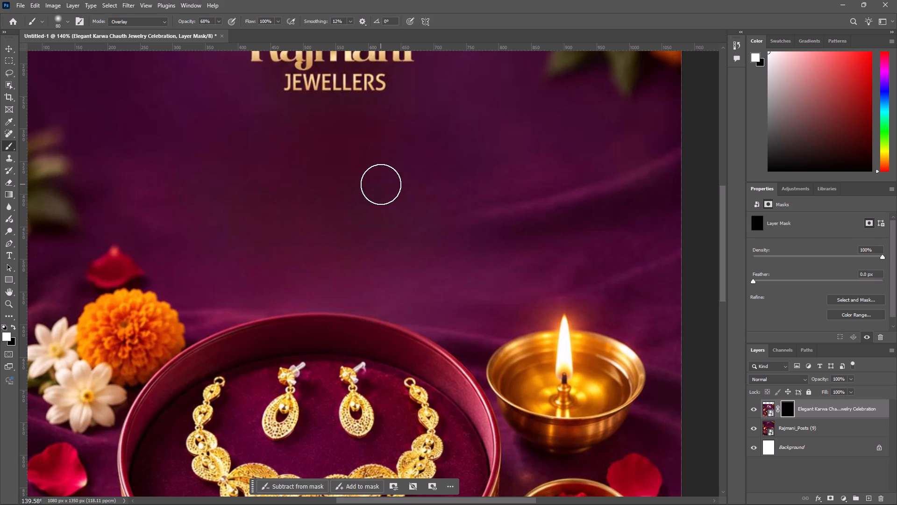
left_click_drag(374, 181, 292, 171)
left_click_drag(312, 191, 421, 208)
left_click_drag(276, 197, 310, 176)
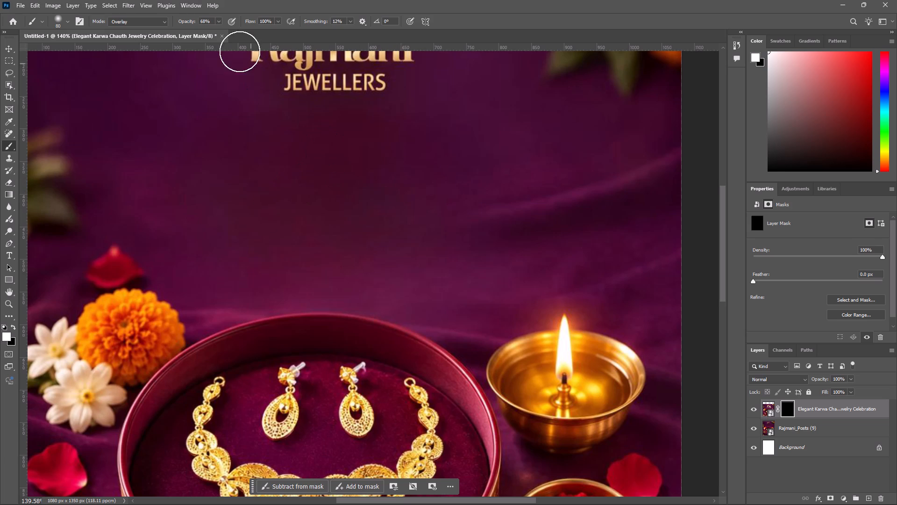
Set brush opacity and smoothing to 100% and try painting the headline area of the mask in white.
left_click_drag(186, 22, 275, 33)
left_click_drag(318, 21, 434, 43)
left_click_drag(350, 183, 190, 184)
left_click_drag(217, 170, 486, 146)
left_click_drag(475, 153, 254, 166)
left_click_drag(271, 185, 437, 202)
left_click_drag(431, 199, 328, 188)
left_click_drag(317, 176, 435, 180)
left_click_drag(435, 180, 335, 180)
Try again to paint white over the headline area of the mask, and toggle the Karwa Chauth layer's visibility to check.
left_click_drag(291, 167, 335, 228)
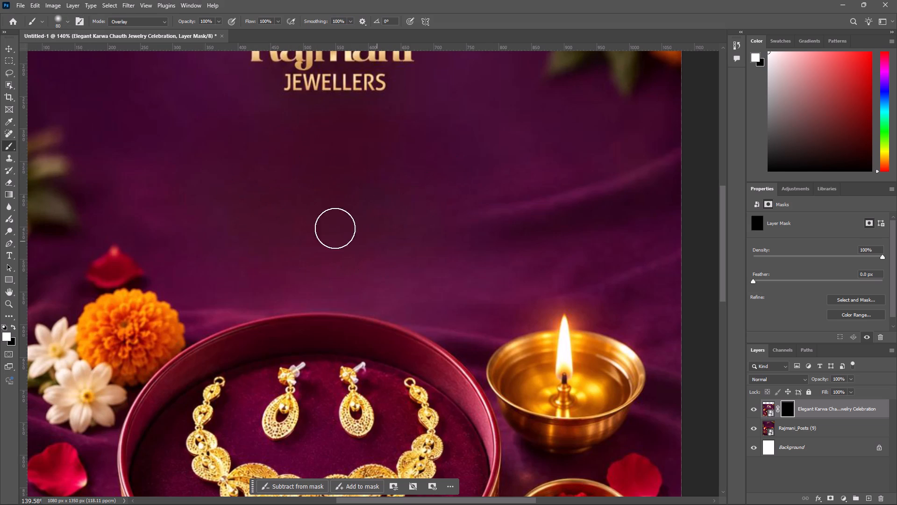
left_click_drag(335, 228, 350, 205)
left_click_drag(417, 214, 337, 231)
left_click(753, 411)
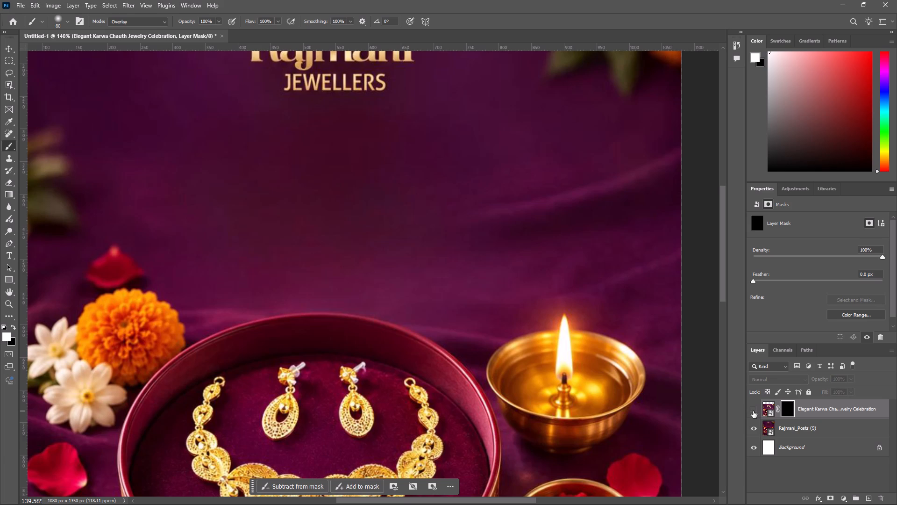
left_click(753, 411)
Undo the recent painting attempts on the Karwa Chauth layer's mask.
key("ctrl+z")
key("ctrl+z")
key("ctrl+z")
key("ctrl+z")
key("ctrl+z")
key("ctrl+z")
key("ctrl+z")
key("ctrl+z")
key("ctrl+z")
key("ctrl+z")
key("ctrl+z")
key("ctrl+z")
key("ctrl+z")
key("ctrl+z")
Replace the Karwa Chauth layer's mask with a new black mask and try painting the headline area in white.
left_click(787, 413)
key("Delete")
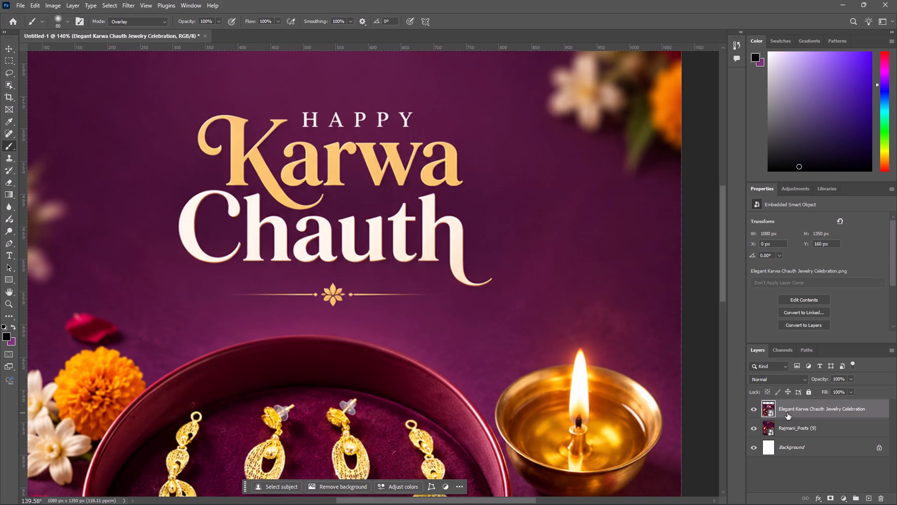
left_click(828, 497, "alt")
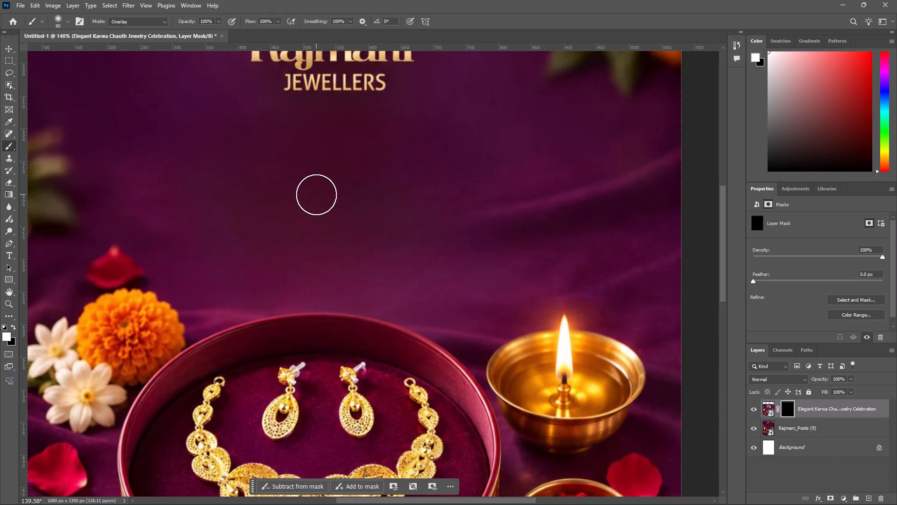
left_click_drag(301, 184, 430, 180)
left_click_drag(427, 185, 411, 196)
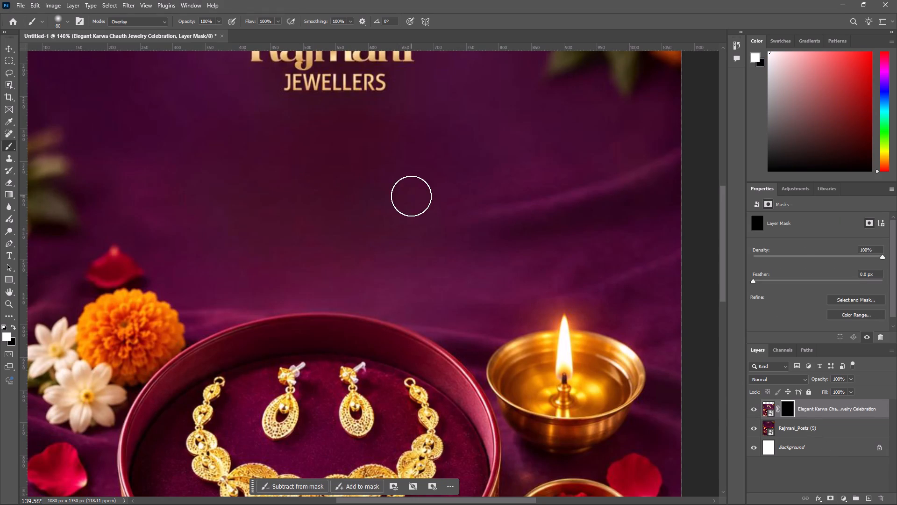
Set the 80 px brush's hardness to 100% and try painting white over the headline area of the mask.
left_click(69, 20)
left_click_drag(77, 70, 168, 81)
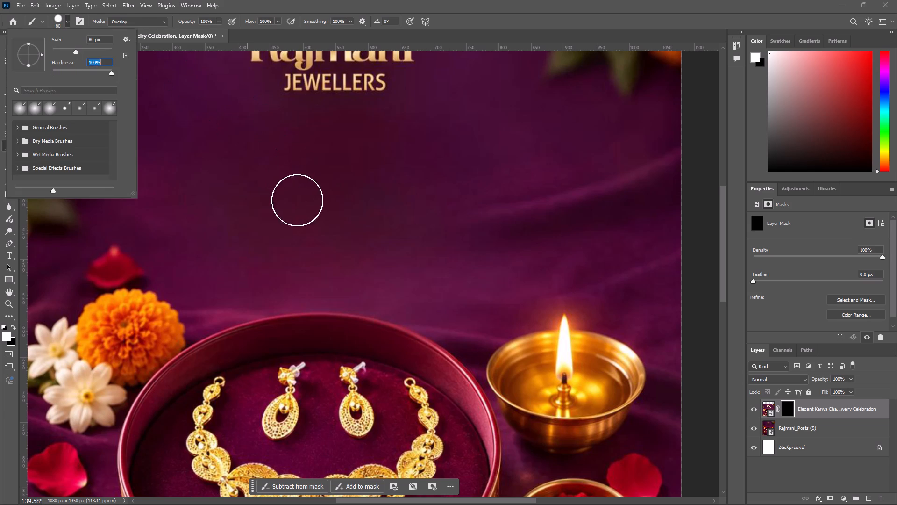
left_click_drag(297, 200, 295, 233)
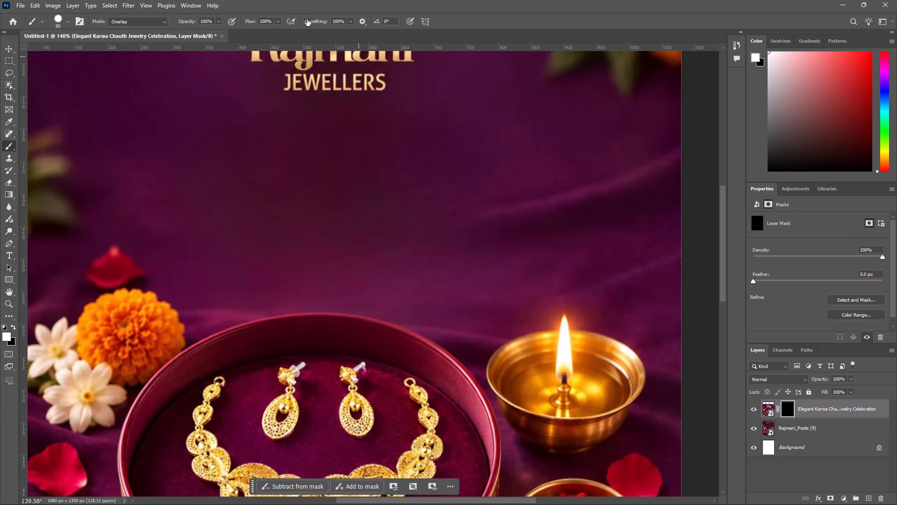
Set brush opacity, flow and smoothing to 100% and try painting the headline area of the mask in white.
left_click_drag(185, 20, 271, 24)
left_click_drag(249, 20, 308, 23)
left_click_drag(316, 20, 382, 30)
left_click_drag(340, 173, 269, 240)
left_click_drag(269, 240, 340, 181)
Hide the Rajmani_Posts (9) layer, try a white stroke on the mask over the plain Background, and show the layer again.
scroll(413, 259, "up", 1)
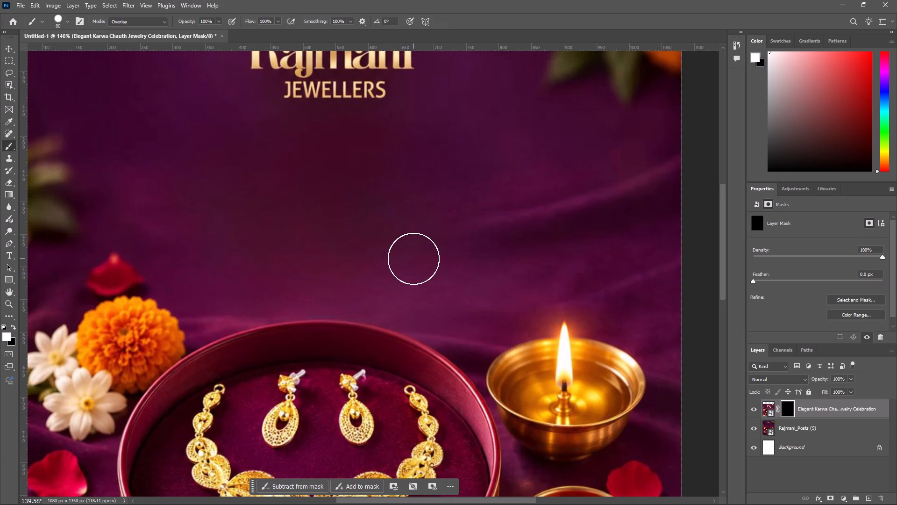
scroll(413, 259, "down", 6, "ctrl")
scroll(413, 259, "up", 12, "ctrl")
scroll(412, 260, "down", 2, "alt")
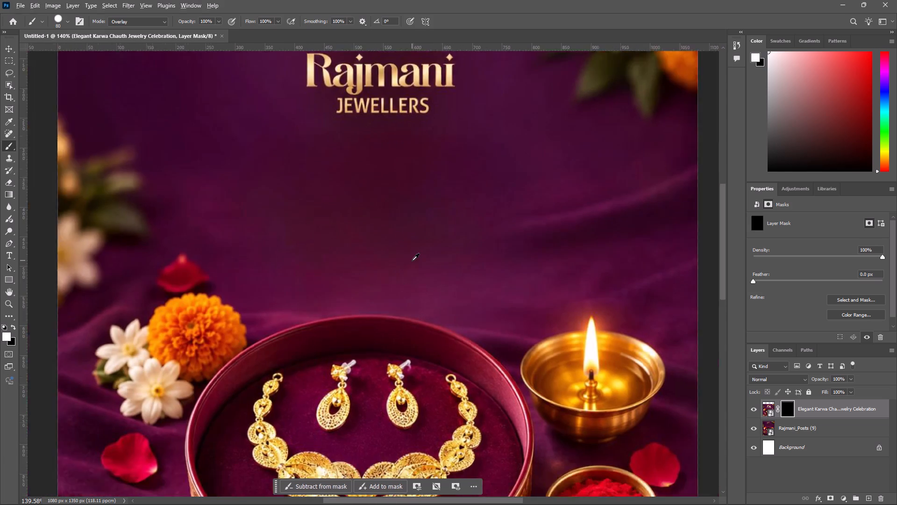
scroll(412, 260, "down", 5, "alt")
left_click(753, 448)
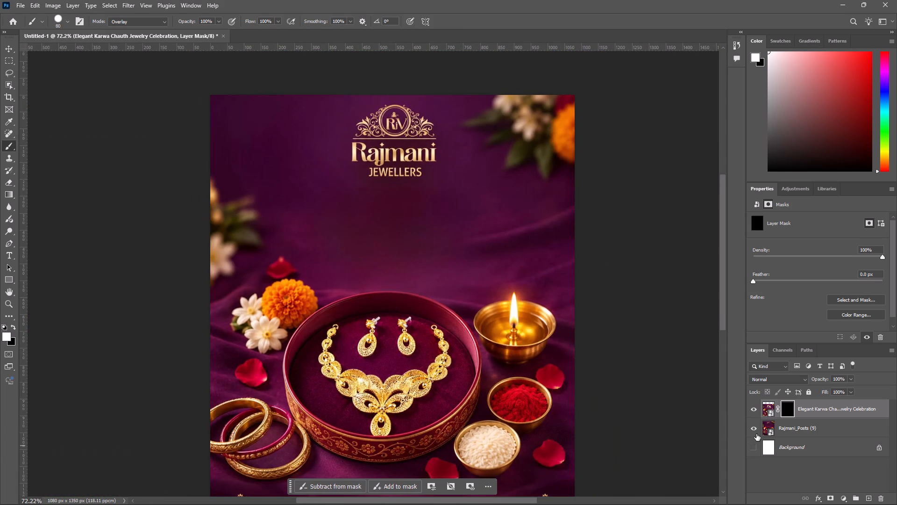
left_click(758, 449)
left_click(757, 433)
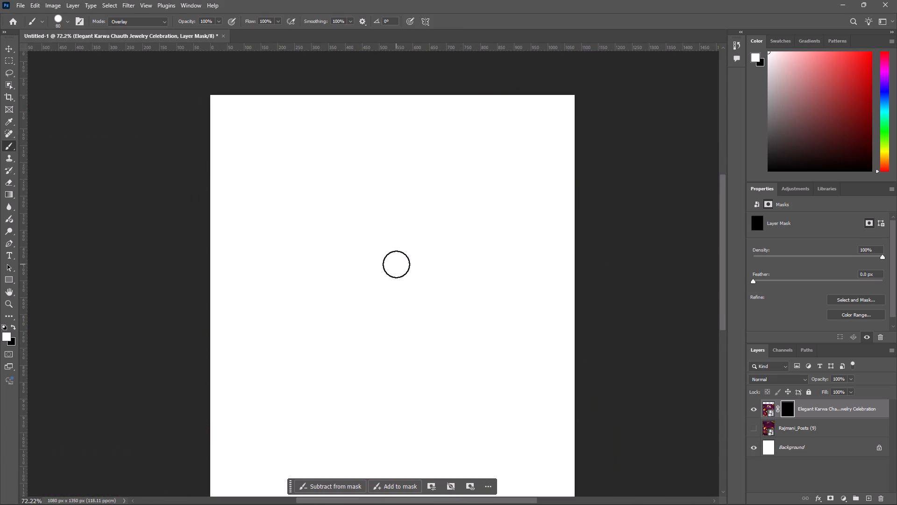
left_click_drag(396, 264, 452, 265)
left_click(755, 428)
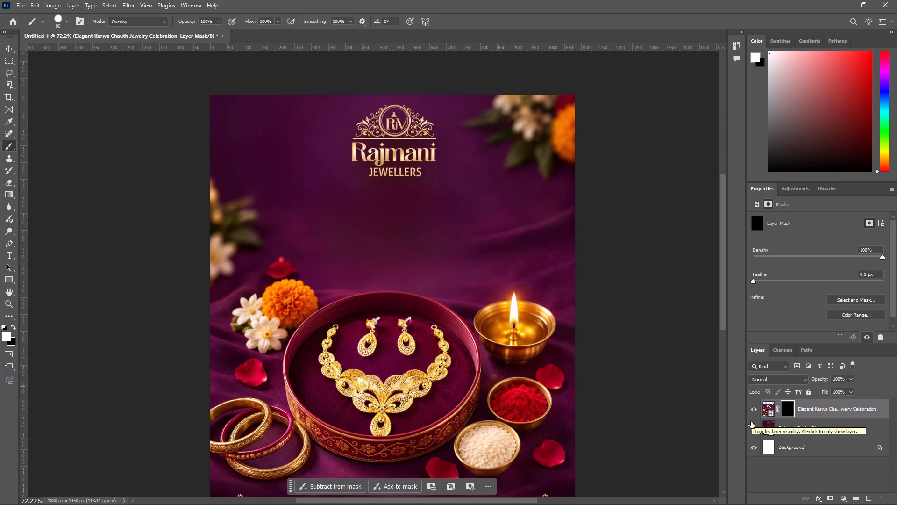
Toggle the visibility of the Karwa Chauth and Rajmani_Posts (9) layers to compare them.
left_click(755, 409)
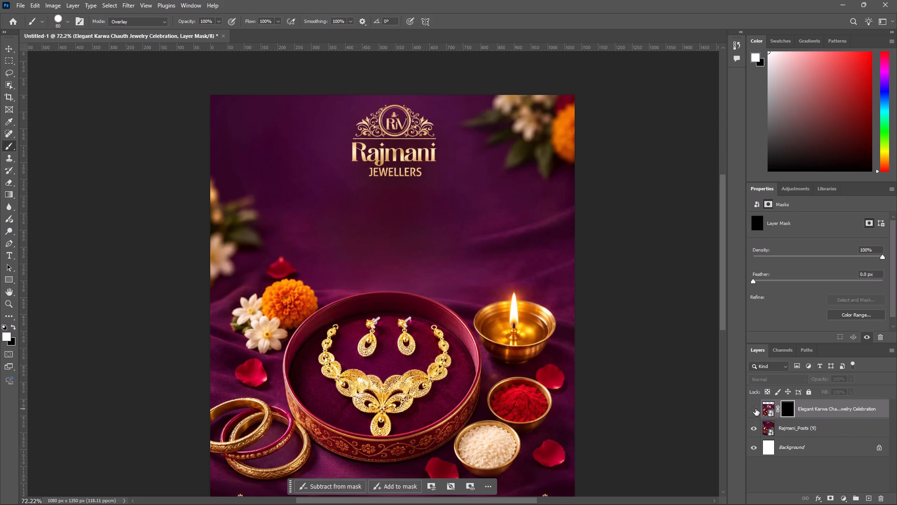
left_click(758, 426)
left_click(758, 425)
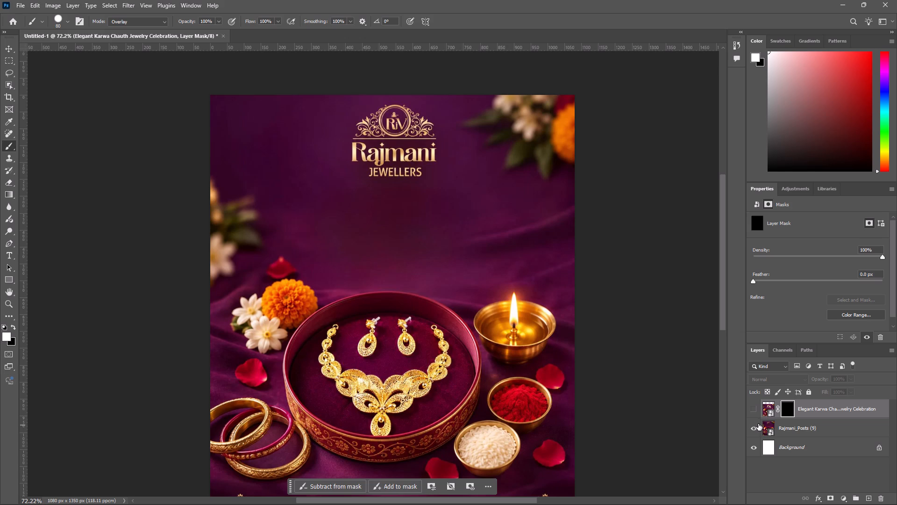
left_click(757, 415)
Delete the layer mask from the Karwa Chauth layer.
left_click(799, 412)
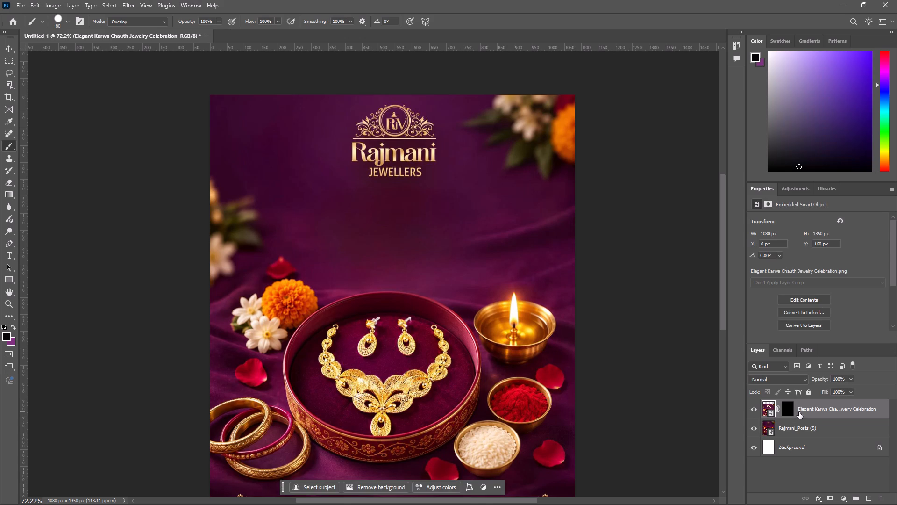
left_click(799, 412)
left_click(788, 410)
key("Delete")
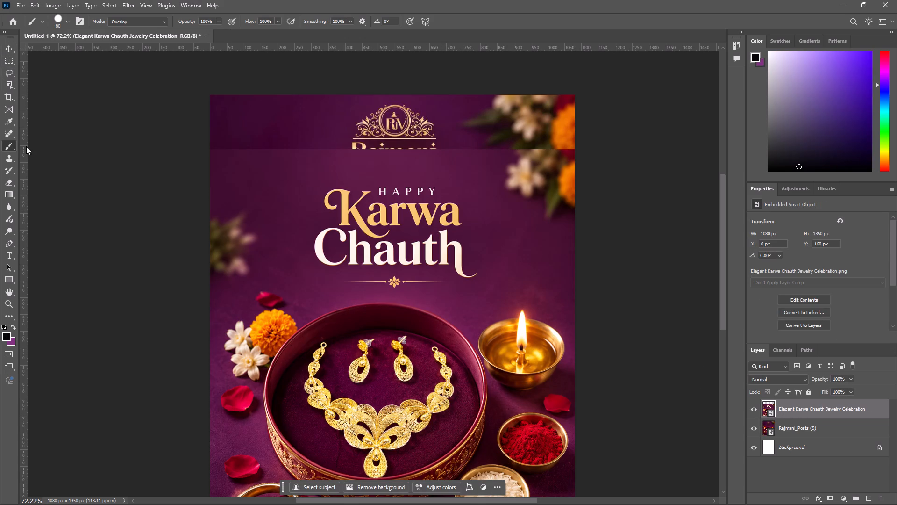
Switch to the Eraser and rasterize the Karwa Chauth smart object layer so it can be erased.
left_click(11, 184)
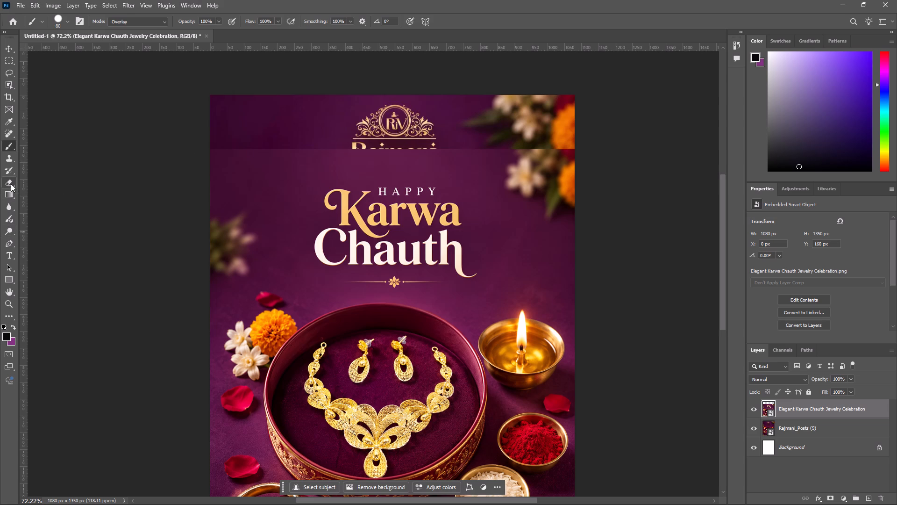
key("bracketright")
left_click(252, 193)
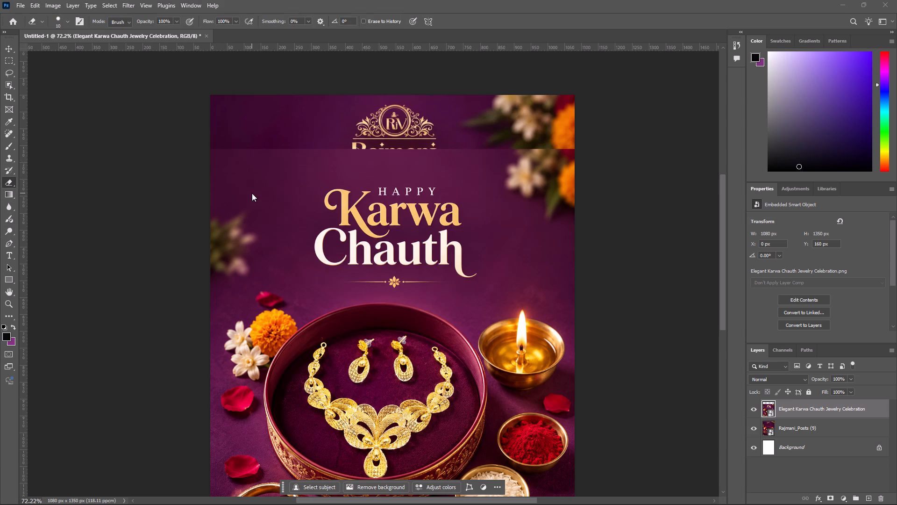
left_click(417, 190)
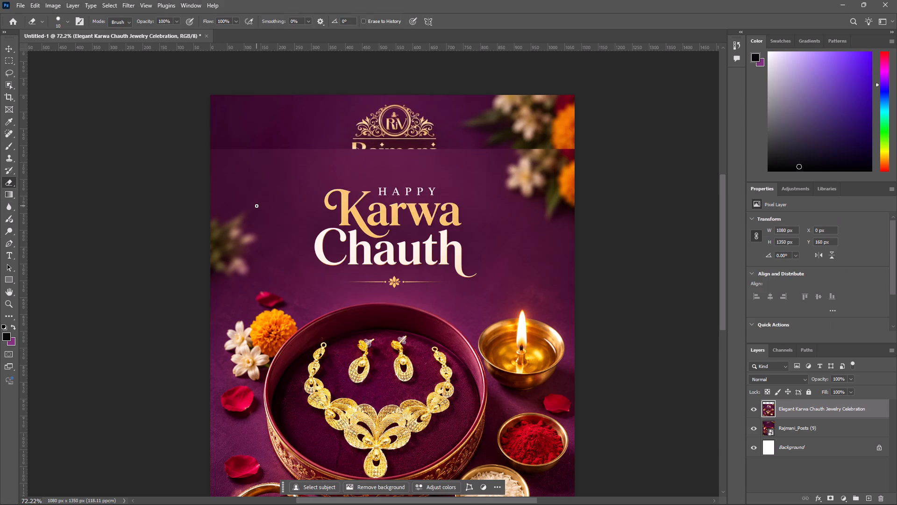
With a 600 px Eraser, erase the Karwa Chauth layer along its left side and across the jewellery tray.
key("bracketright")
key("bracketright")
key("bracketright")
key("bracketright")
key("bracketright")
key("bracketright")
key("bracketright")
key("bracketright")
key("bracketright")
key("bracketright")
key("bracketright")
key("bracketright")
key("bracketright")
key("bracketright")
key("bracketright")
key("bracketright")
key("bracketright")
key("bracketright")
key("bracketright")
key("bracketright")
left_click_drag(211, 147, 202, 209)
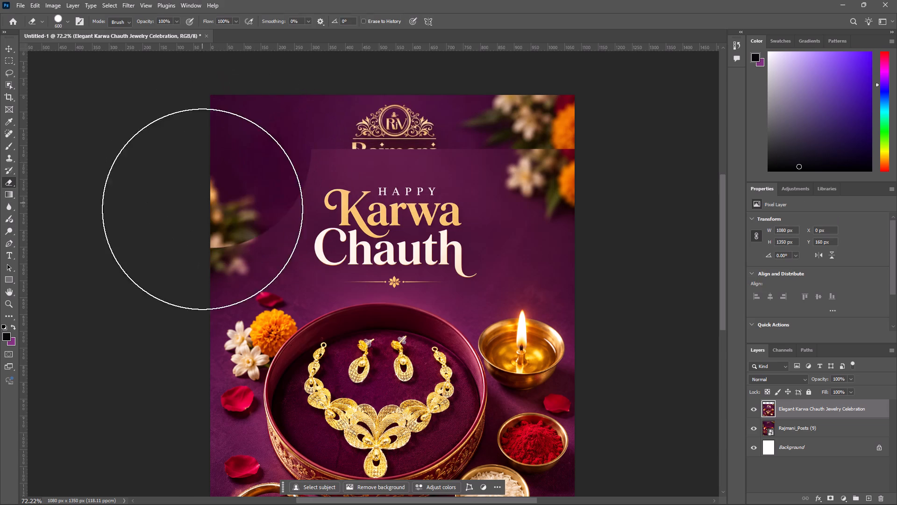
left_click_drag(202, 209, 206, 270)
left_click_drag(196, 168, 575, 399)
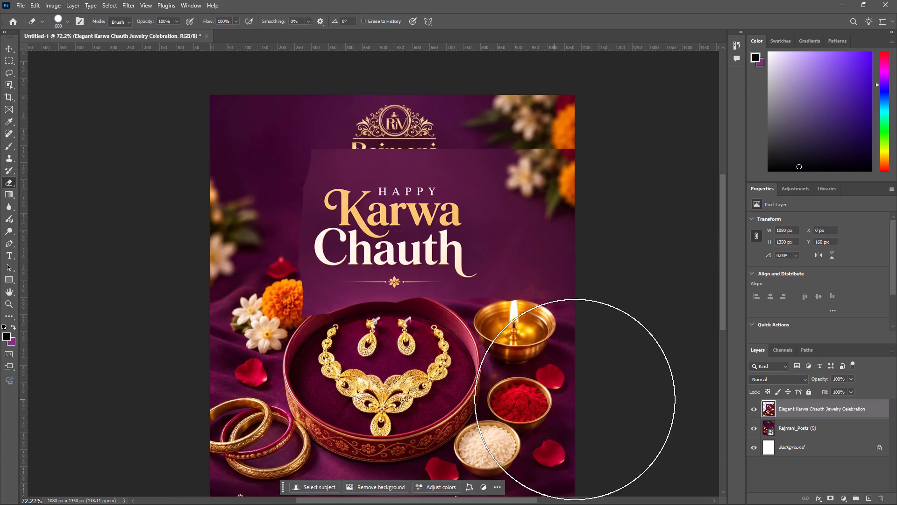
left_click_drag(575, 399, 583, 398)
Erase the Karwa Chauth layer's remaining lower area and its right side up to the top-right flowers.
scroll(547, 322, "down", 18)
left_click_drag(635, 327, 547, 360)
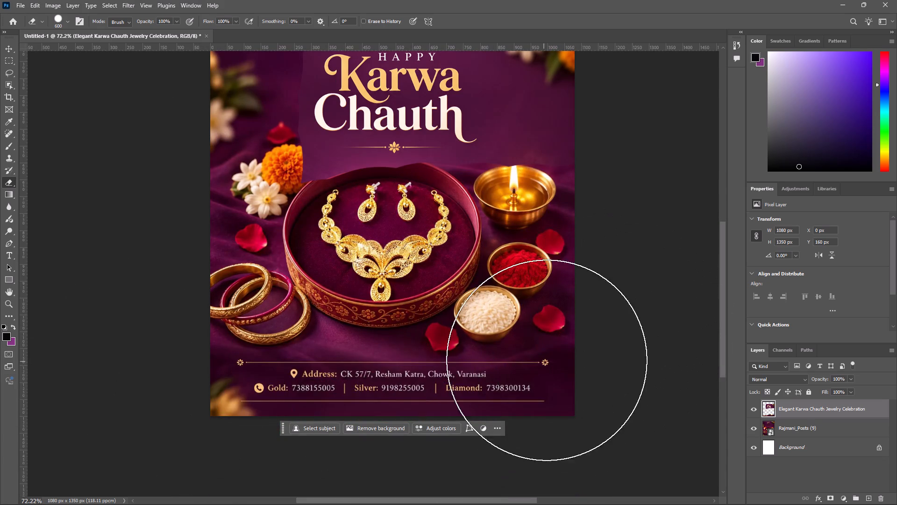
left_click_drag(547, 360, 560, 347)
scroll(542, 325, "up", 16)
left_click_drag(572, 349, 594, 156)
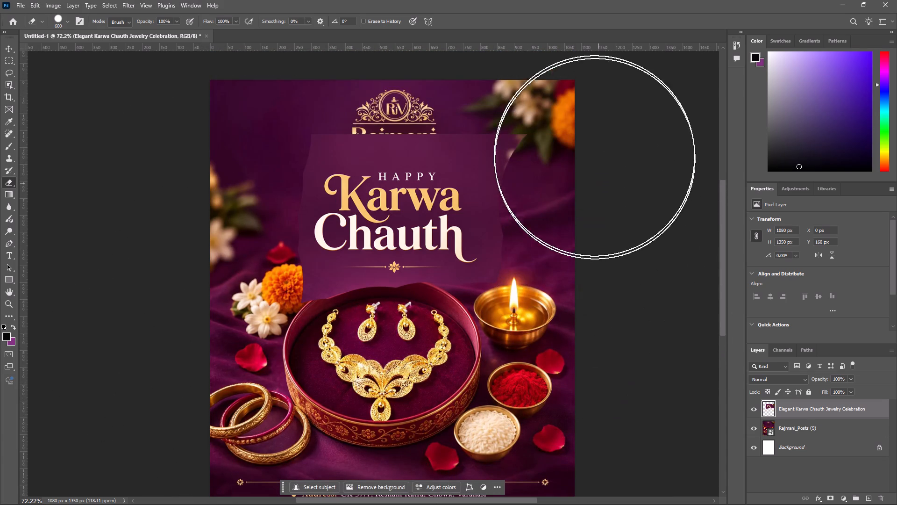
left_click_drag(594, 156, 605, 142)
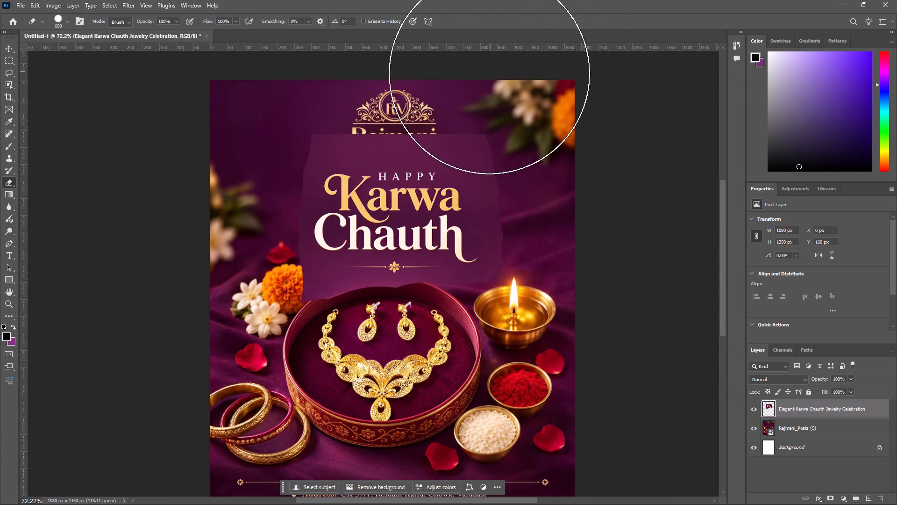
With a 250 px Eraser, erase the Karwa Chauth layer closer around the headline, over the logo, tray, marigold and right side.
scroll(541, 128, "up", 7)
key("bracketleft")
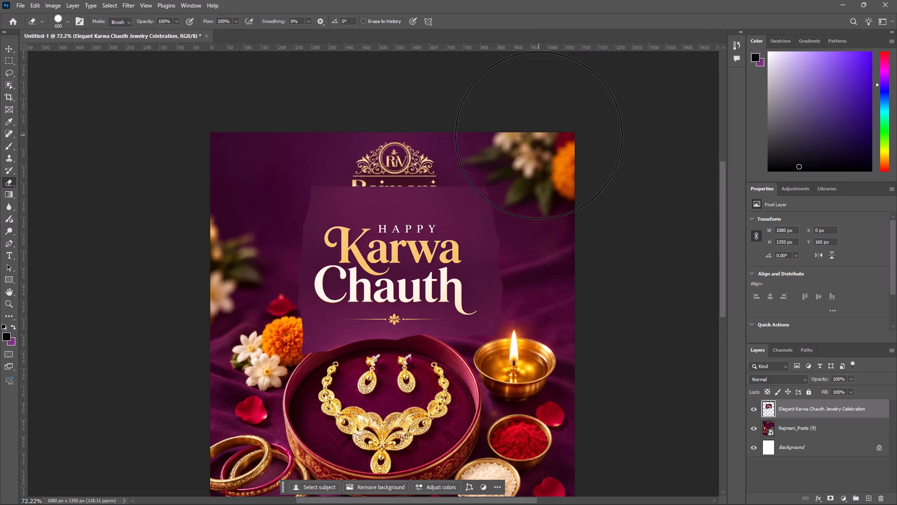
key("bracketleft")
key("bracketleft")
key("bracketleft")
left_click_drag(502, 175, 361, 165)
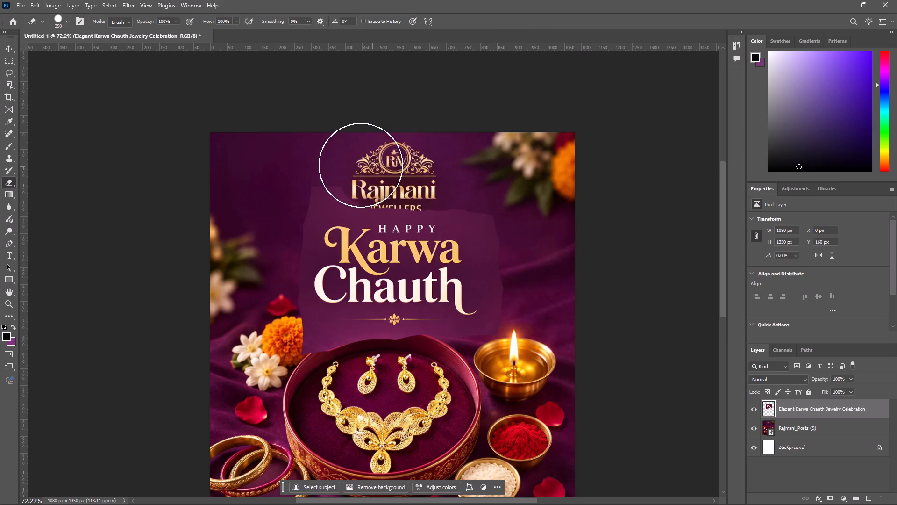
left_click_drag(361, 165, 271, 308)
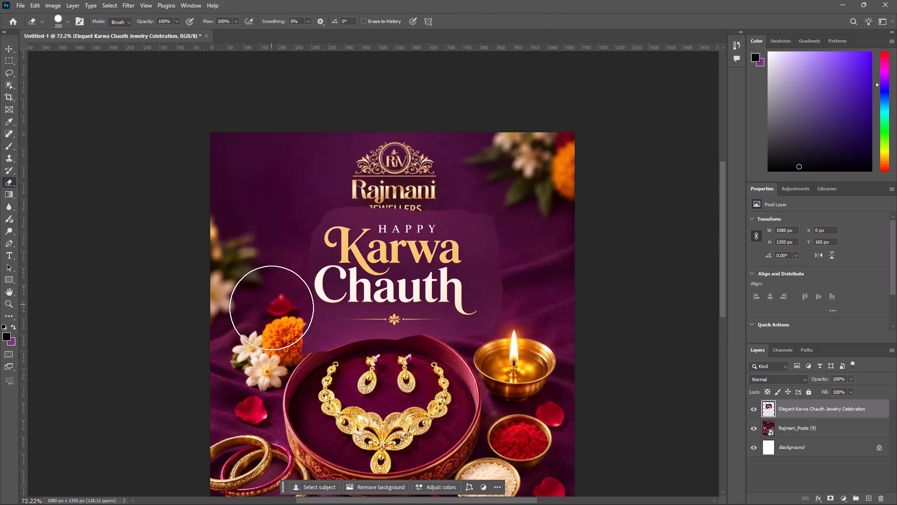
left_click_drag(271, 308, 390, 374)
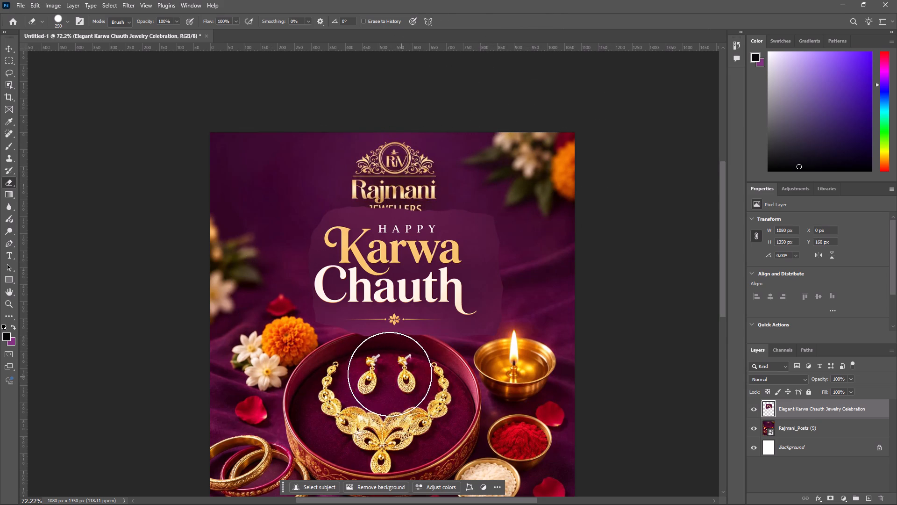
left_click_drag(390, 374, 522, 347)
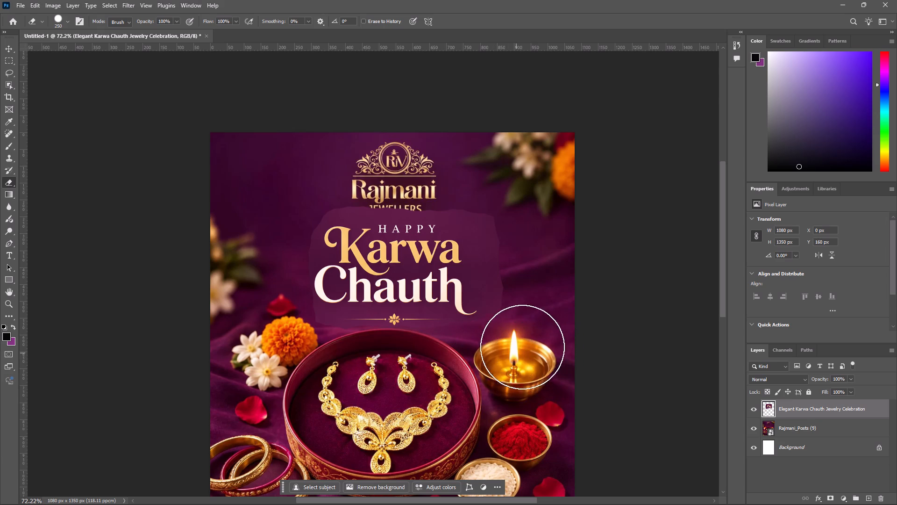
left_click_drag(522, 347, 476, 183)
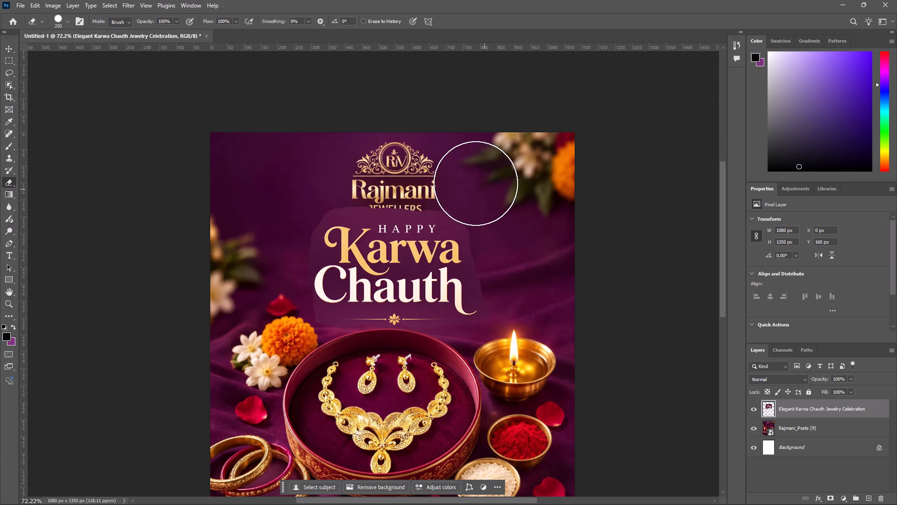
left_click_drag(476, 183, 427, 162)
Set the Eraser to a soft 70 px brush with 0% hardness, 43% opacity and 60% flow.
scroll(426, 173, "up", 8, "alt")
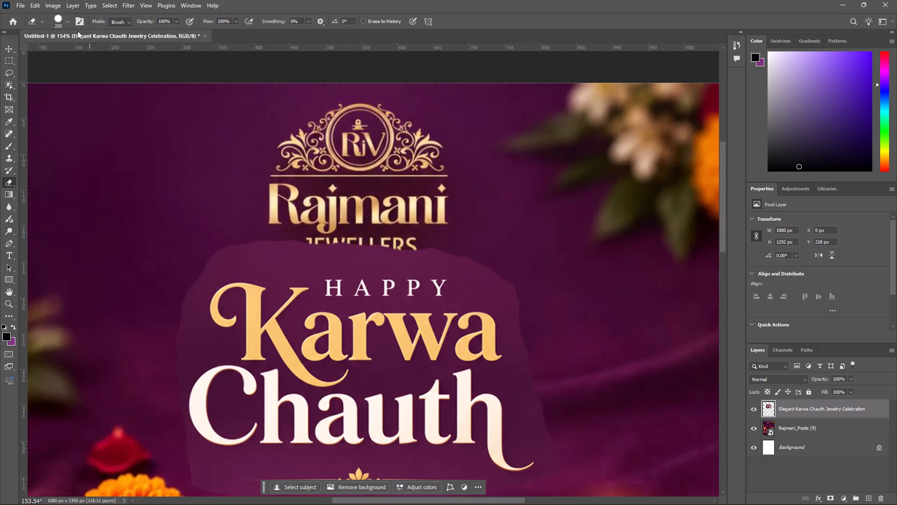
left_click(64, 22)
left_click_drag(68, 70, 26, 74)
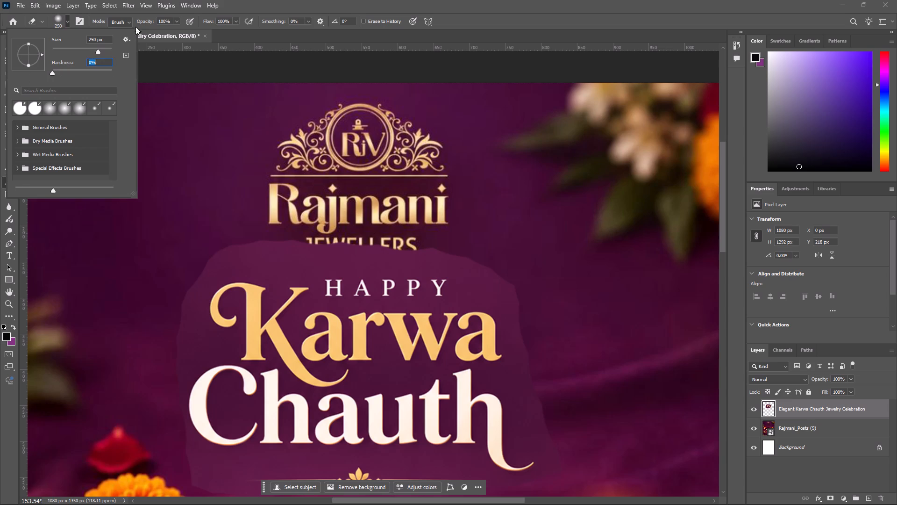
left_click_drag(152, 20, 107, 16)
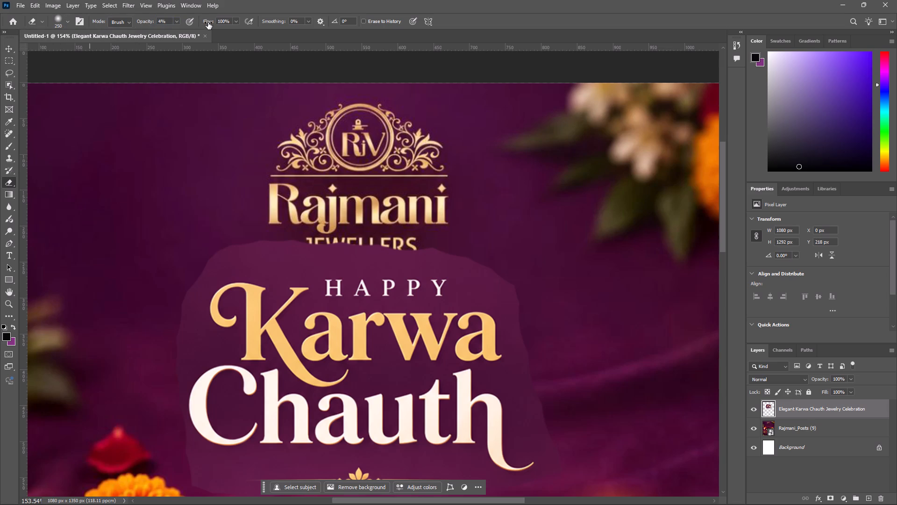
left_click_drag(207, 22, 188, 19)
left_click_drag(141, 22, 156, 26)
left_click_drag(156, 26, 159, 26)
key("bracketleft")
key("bracketleft")
key("bracketleft")
key("bracketleft")
key("bracketleft")
key("bracketleft")
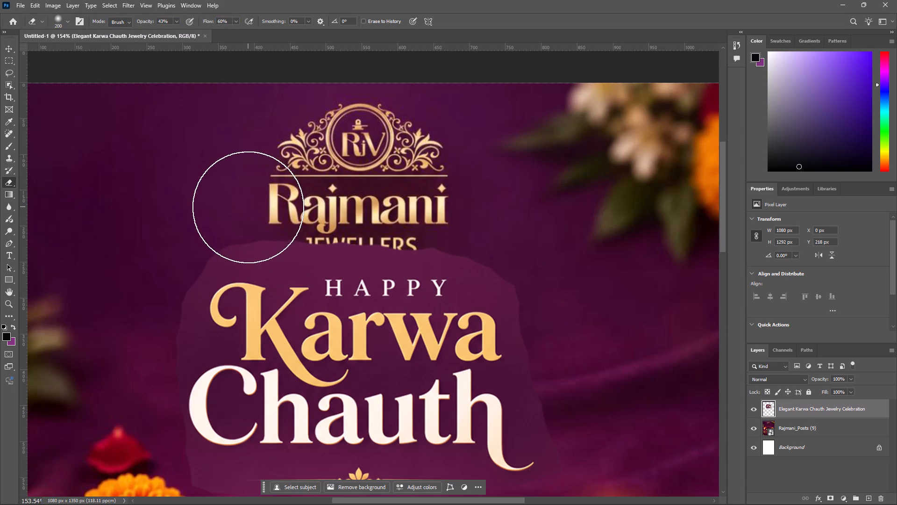
key("bracketleft")
key("bracketleft")
Softly erase the headline patch's top edge where it covers the word JEWELLERS in the logo.
left_click_drag(239, 239, 327, 241)
left_click_drag(331, 241, 207, 219)
left_click_drag(202, 231, 380, 235)
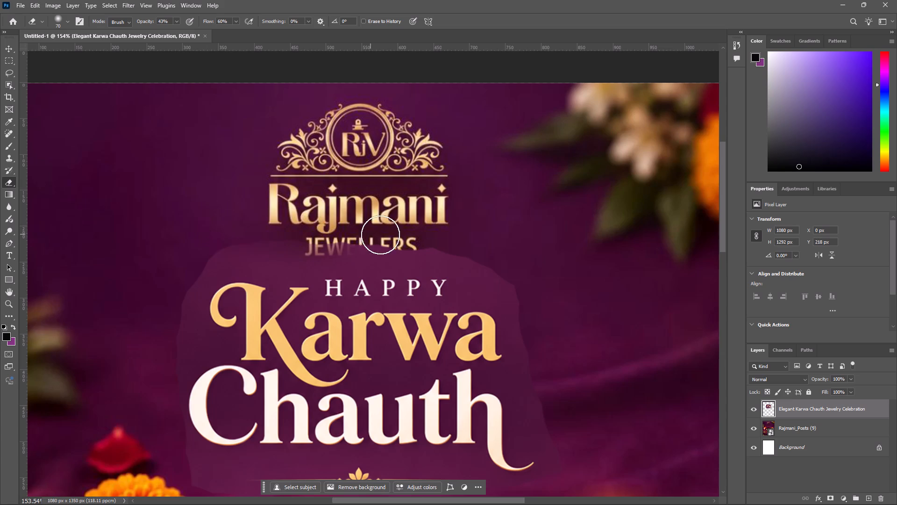
left_click_drag(380, 235, 383, 235)
left_click_drag(385, 235, 230, 226)
left_click_drag(234, 224, 418, 234)
left_click_drag(419, 235, 277, 228)
left_click_drag(279, 231, 449, 234)
left_click_drag(445, 236, 311, 225)
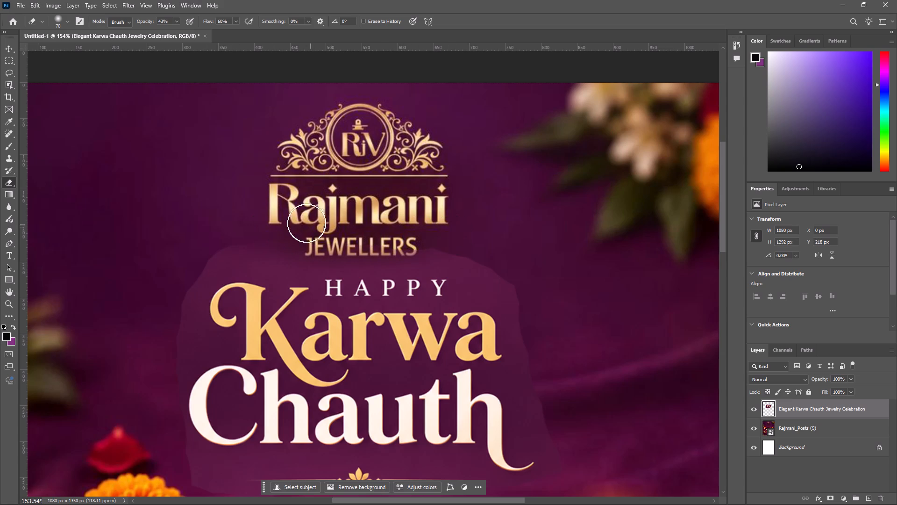
left_click_drag(295, 222, 432, 225)
Fade out the headline patch's upper-right corner, from the logo down beside the word Karwa.
left_click_drag(377, 233, 477, 258)
left_click_drag(470, 256, 373, 231)
left_click_drag(372, 231, 539, 264)
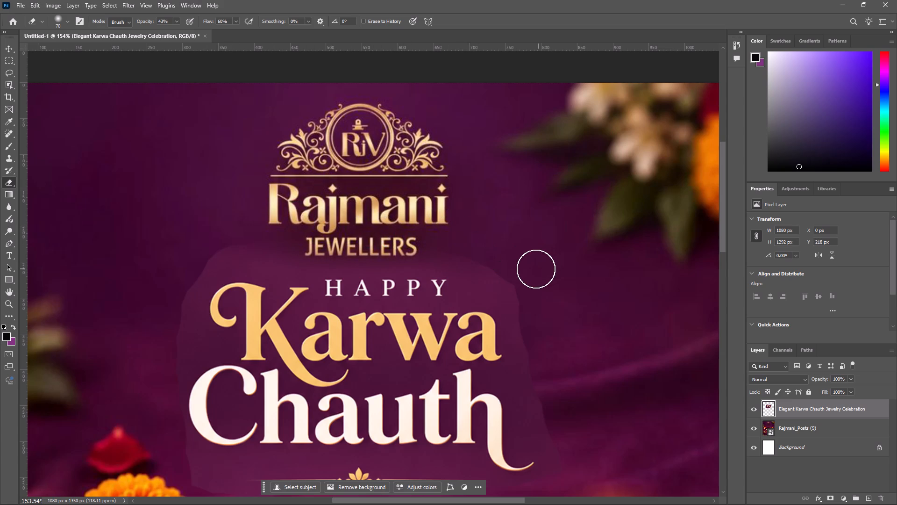
left_click_drag(454, 243, 539, 302)
left_click_drag(534, 297, 427, 221)
left_click_drag(426, 219, 544, 320)
left_click_drag(544, 317, 468, 236)
left_click_drag(443, 214, 562, 325)
left_click_drag(546, 321, 464, 235)
left_click_drag(455, 240, 560, 322)
left_click_drag(547, 311, 437, 227)
left_click_drag(416, 224, 513, 274)
left_click_drag(504, 263, 377, 220)
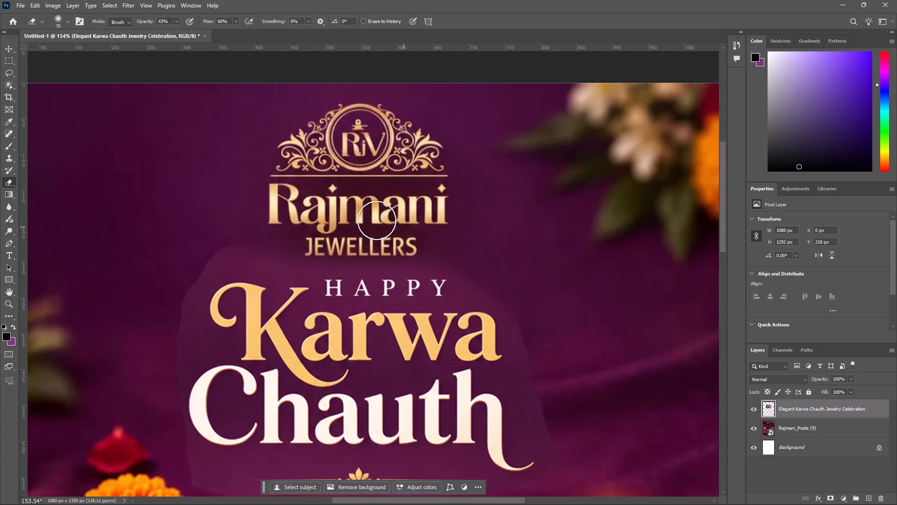
Fade out the headline patch's upper-left corner, from below the logo down to the K of Karwa.
left_click_drag(377, 220, 349, 214)
left_click_drag(320, 213, 156, 262)
left_click_drag(180, 278, 302, 203)
left_click_drag(287, 211, 167, 288)
left_click_drag(166, 290, 263, 225)
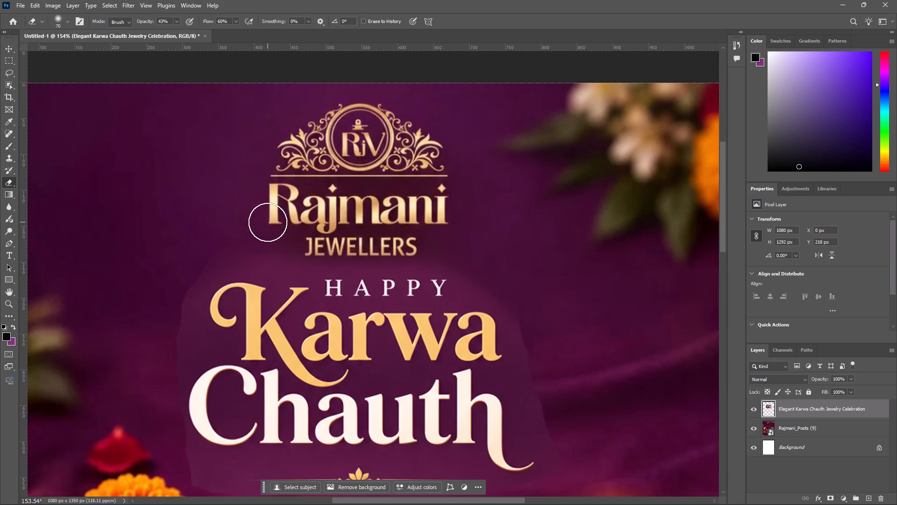
left_click_drag(251, 231, 182, 299)
left_click_drag(180, 299, 263, 213)
left_click_drag(271, 212, 159, 344)
left_click(150, 351)
Softly erase the headline patch's left edge beside the words Karwa and Chauth.
scroll(251, 278, "down", 8)
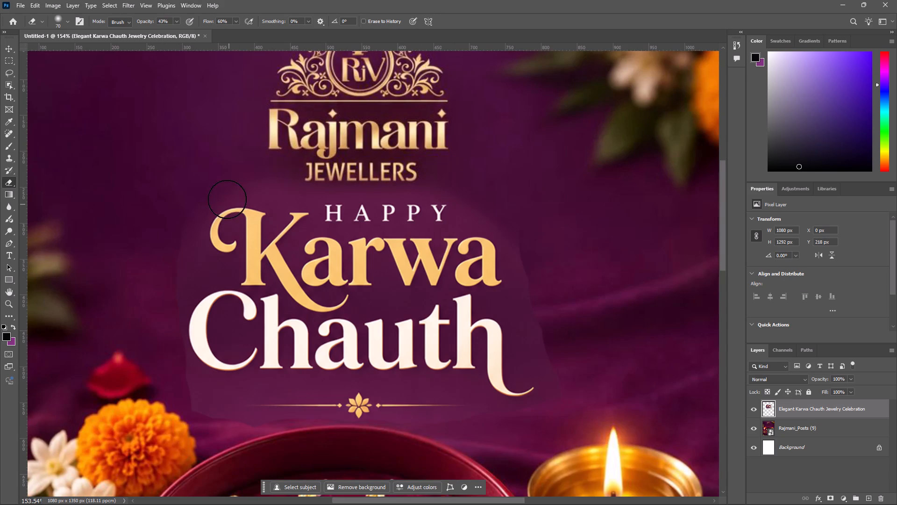
left_click_drag(203, 169, 170, 294)
left_click_drag(169, 296, 198, 182)
left_click_drag(201, 173, 165, 292)
left_click_drag(163, 291, 182, 198)
left_click_drag(186, 177, 157, 295)
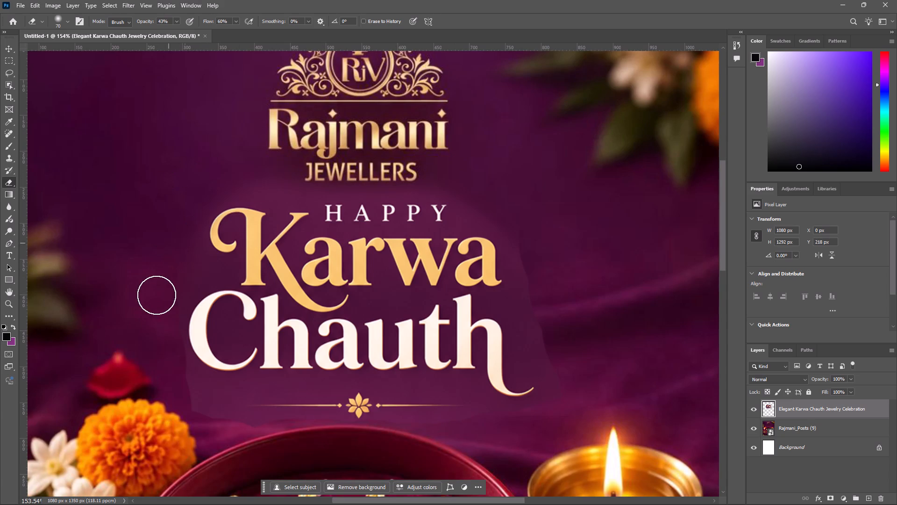
left_click_drag(157, 295, 155, 307)
left_click_drag(153, 311, 176, 199)
scroll(183, 181, "down", 8)
left_click_drag(164, 218, 150, 303)
left_click_drag(162, 300, 166, 211)
left_click_drag(166, 209, 181, 329)
left_click_drag(182, 329, 158, 238)
left_click_drag(156, 229, 185, 334)
left_click_drag(189, 341, 157, 280)
Fade out the headline patch's lower-left corner and its bottom edge along the jewellery tray's rim.
left_click_drag(148, 269, 215, 375)
left_click_drag(207, 359, 161, 287)
left_click_drag(163, 294, 231, 384)
left_click_drag(223, 364, 167, 308)
left_click_drag(168, 310, 279, 404)
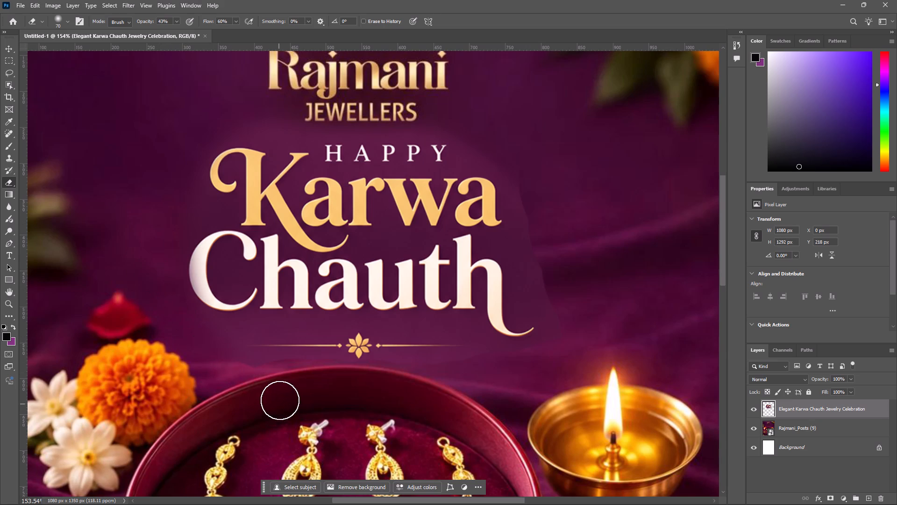
left_click_drag(269, 378, 179, 341)
left_click_drag(185, 343, 306, 377)
left_click_drag(301, 374, 183, 361)
left_click_drag(197, 366, 367, 400)
left_click_drag(342, 382, 242, 384)
left_click_drag(254, 382, 336, 381)
left_click_drag(323, 374, 267, 382)
left_click_drag(266, 374, 347, 364)
left_click_drag(337, 365, 262, 367)
left_click_drag(256, 369, 337, 385)
left_click_drag(250, 367, 363, 384)
left_click_drag(322, 374, 197, 343)
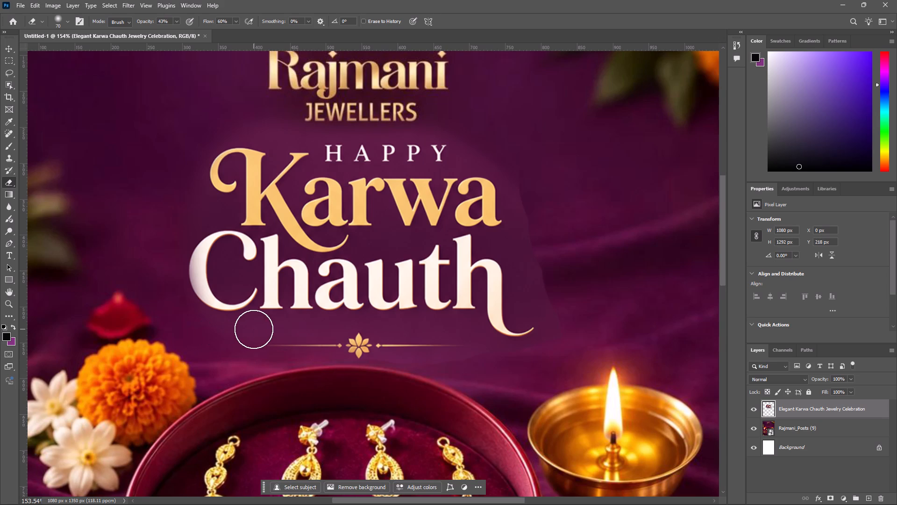
Touch up the faded area below the C of Chauth and along the headline's left side.
left_click_drag(253, 329, 186, 351)
left_click_drag(249, 328, 166, 350)
left_click_drag(233, 336, 157, 310)
left_click_drag(193, 325, 163, 276)
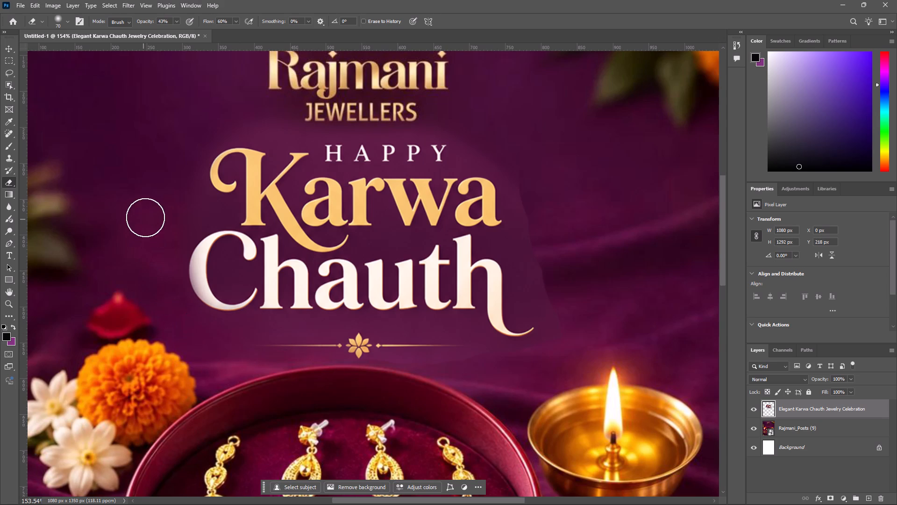
left_click_drag(205, 213, 139, 201)
left_click_drag(198, 222, 160, 173)
left_click_drag(193, 205, 163, 137)
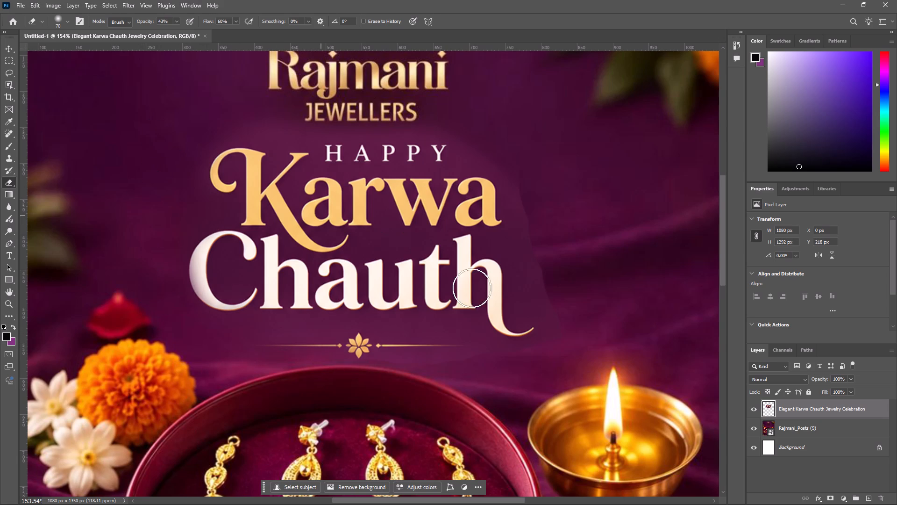
Softly erase the headline patch's right edge, from beside Karwa down to the tail of Chauth.
left_click_drag(524, 159, 539, 253)
left_click_drag(541, 258, 520, 157)
left_click_drag(517, 139, 558, 267)
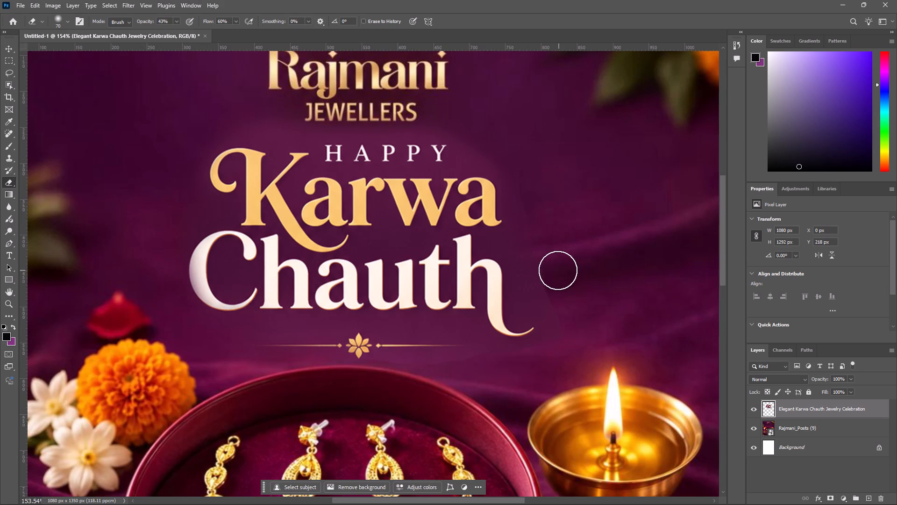
left_click_drag(556, 270, 505, 155)
left_click_drag(509, 137, 546, 305)
left_click_drag(548, 294, 521, 206)
left_click_drag(520, 176, 579, 319)
left_click_drag(577, 318, 569, 314)
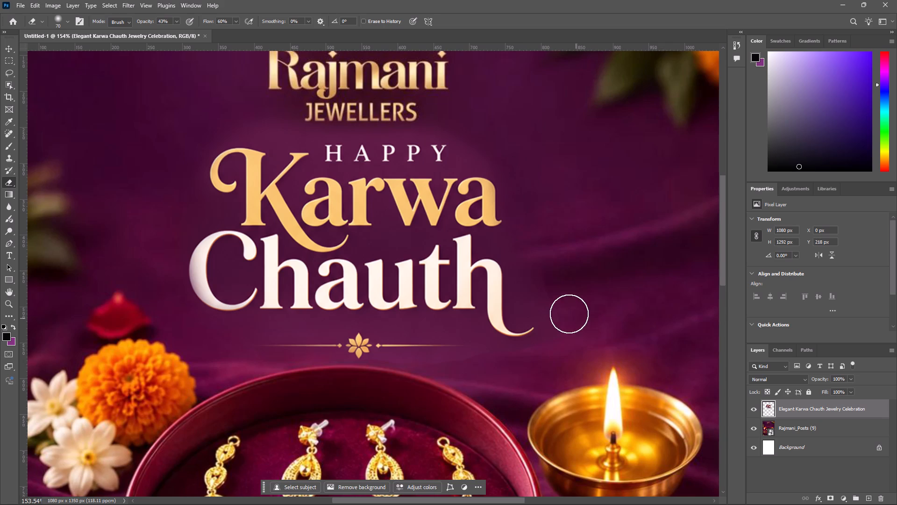
left_click_drag(569, 314, 540, 230)
left_click_drag(527, 205, 551, 300)
left_click_drag(557, 309, 534, 233)
left_click_drag(522, 206, 582, 336)
left_click_drag(577, 333, 536, 233)
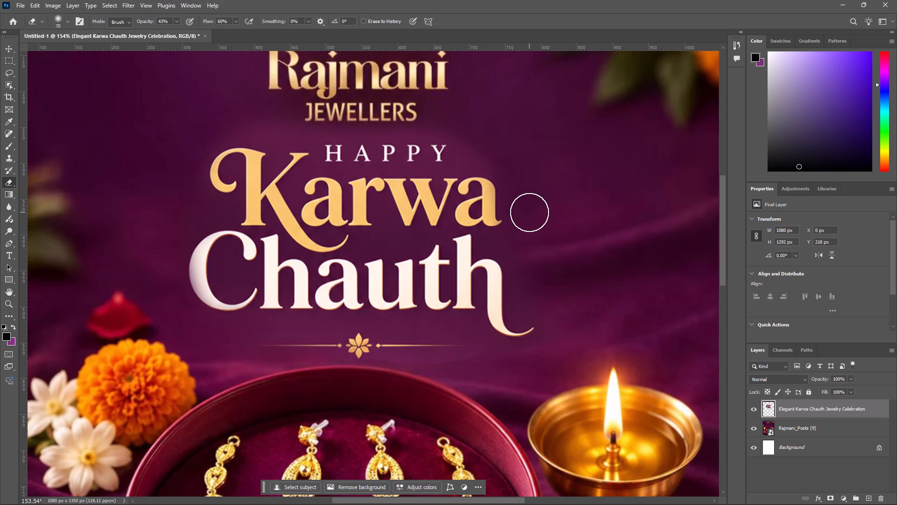
left_click_drag(529, 213, 577, 343)
left_click_drag(571, 332, 537, 239)
left_click_drag(523, 222, 542, 286)
left_click_drag(544, 284, 534, 218)
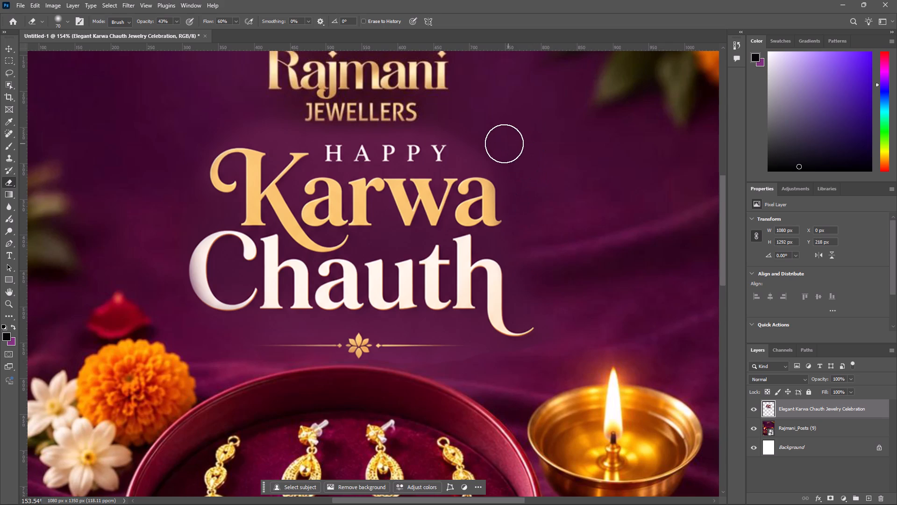
Fade the leftover patch to the right of HAPPY and in the gap between JEWELLERS and HAPPY.
left_click_drag(463, 152, 541, 146)
left_click_drag(470, 146, 577, 173)
left_click_drag(478, 146, 516, 141)
left_click_drag(477, 120, 364, 112)
left_click_drag(366, 117, 455, 118)
left_click_drag(469, 119, 349, 112)
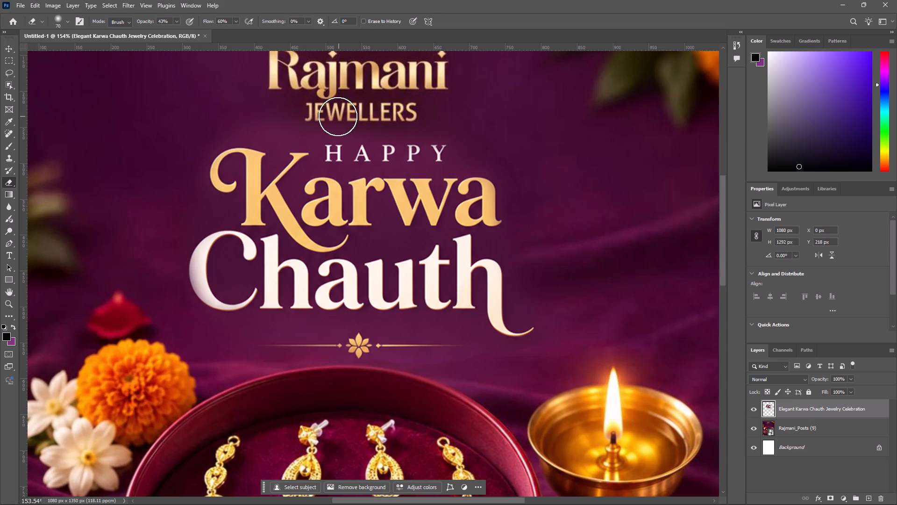
left_click_drag(349, 119, 449, 130)
left_click_drag(459, 118, 314, 109)
left_click_drag(267, 117, 356, 124)
left_click_drag(361, 120, 261, 121)
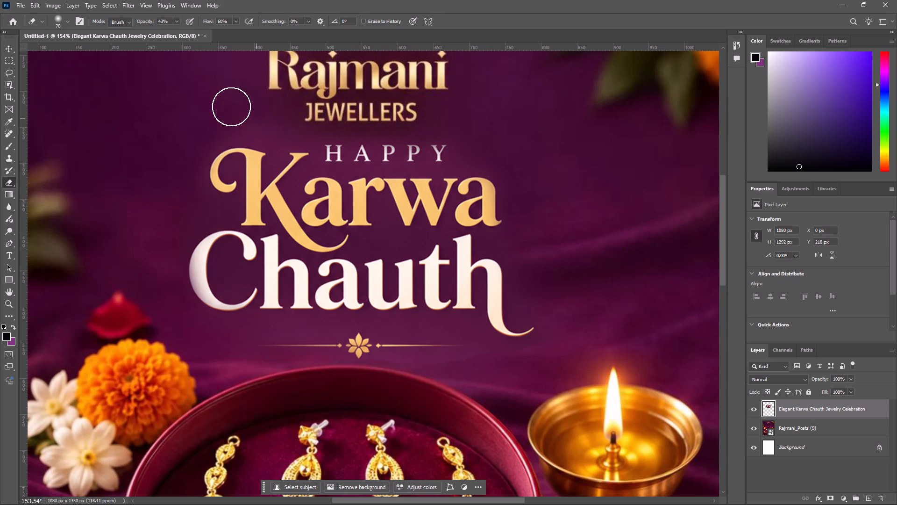
left_click_drag(224, 108, 349, 105)
Softly erase the headline patch's lower-right edge between the flower divider, the tray's rim and the tail of Chauth.
scroll(638, 252, "down", 6)
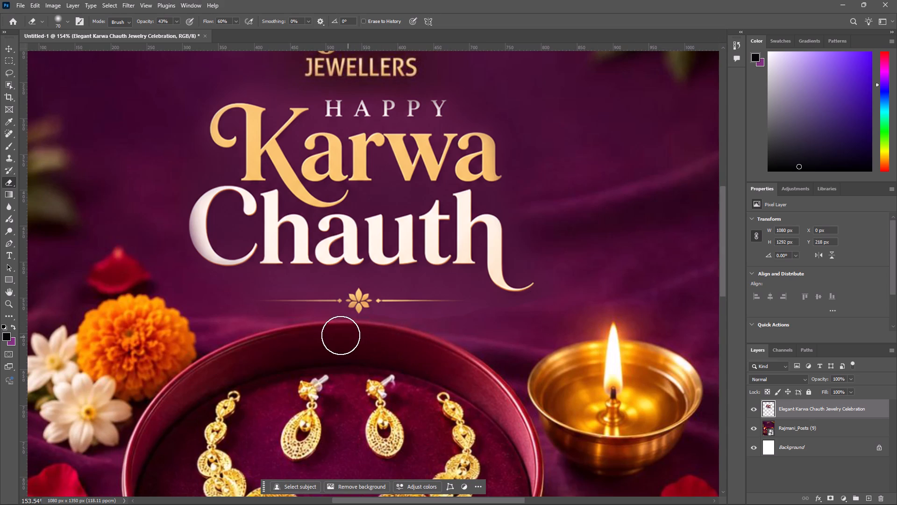
left_click_drag(340, 334, 429, 344)
left_click_drag(351, 328, 430, 329)
left_click_drag(371, 326, 464, 325)
left_click_drag(377, 323, 489, 320)
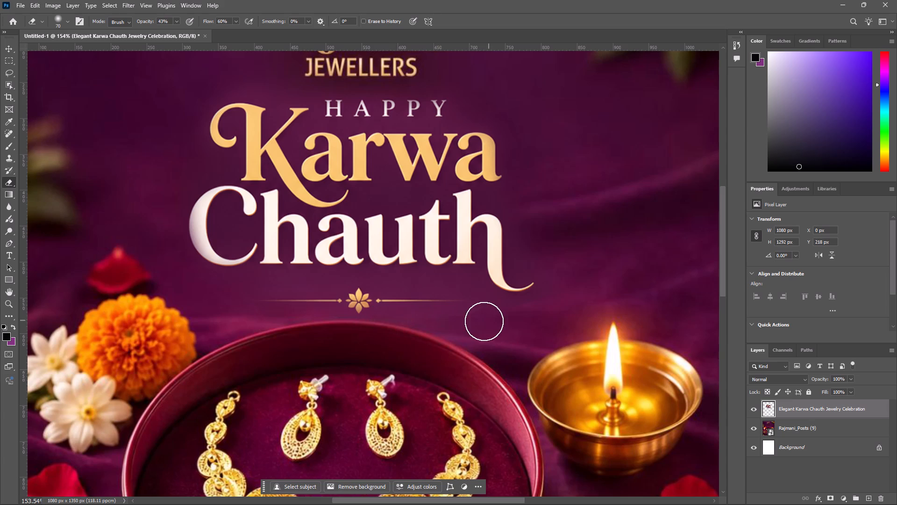
left_click_drag(396, 328, 473, 332)
left_click_drag(386, 330, 495, 330)
left_click_drag(391, 325, 487, 327)
left_click_drag(388, 326, 525, 320)
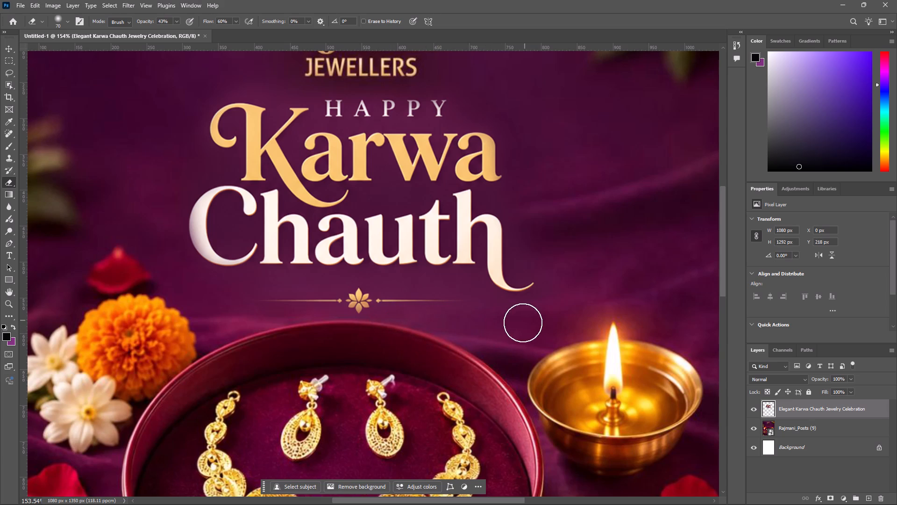
left_click_drag(443, 324, 546, 316)
left_click_drag(477, 303, 549, 324)
left_click_drag(489, 310, 570, 329)
left_click_drag(474, 305, 547, 315)
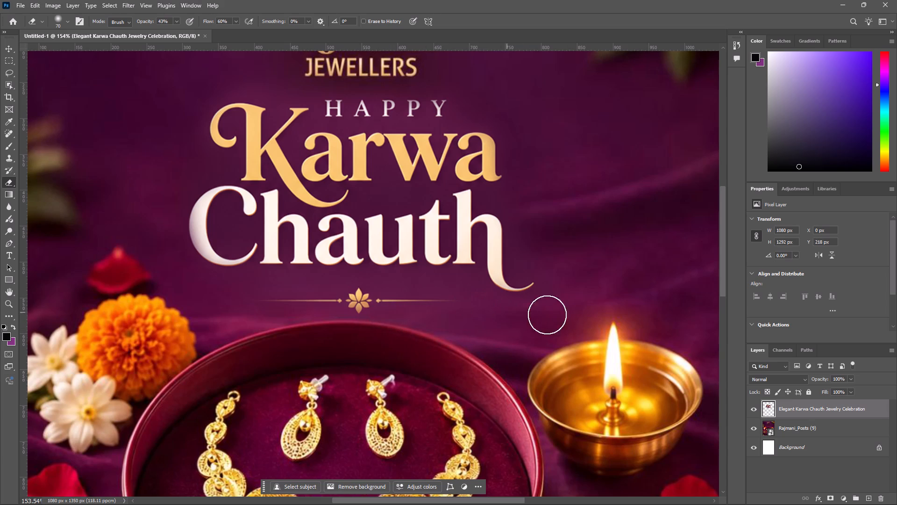
Blend the remaining patch around the tail of Chauth, between the lettering and the oil lamp.
left_click_drag(547, 315, 565, 311)
left_click_drag(509, 318, 574, 278)
left_click_drag(572, 277, 500, 345)
left_click_drag(516, 329, 573, 278)
left_click_drag(539, 240, 532, 265)
left_click_drag(531, 266, 522, 230)
left_click_drag(526, 237, 529, 258)
left_click_drag(527, 251, 529, 202)
left_click_drag(541, 214, 586, 265)
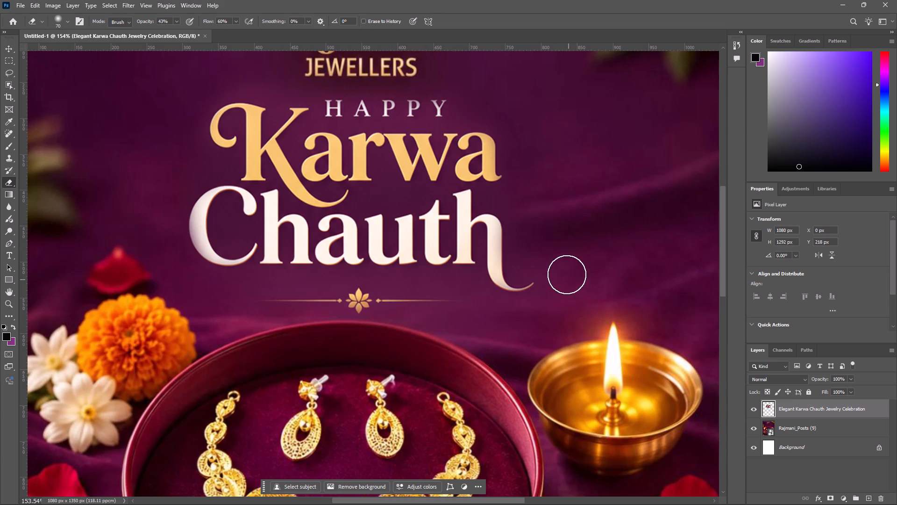
Touch up the patch remnants to the right of HAPPY and Karwa with the soft Eraser.
scroll(559, 268, "down", 7)
scroll(557, 274, "up", 7)
scroll(560, 271, "down", 6, "alt")
scroll(539, 217, "up", 11, "alt")
left_click_drag(536, 173, 468, 117)
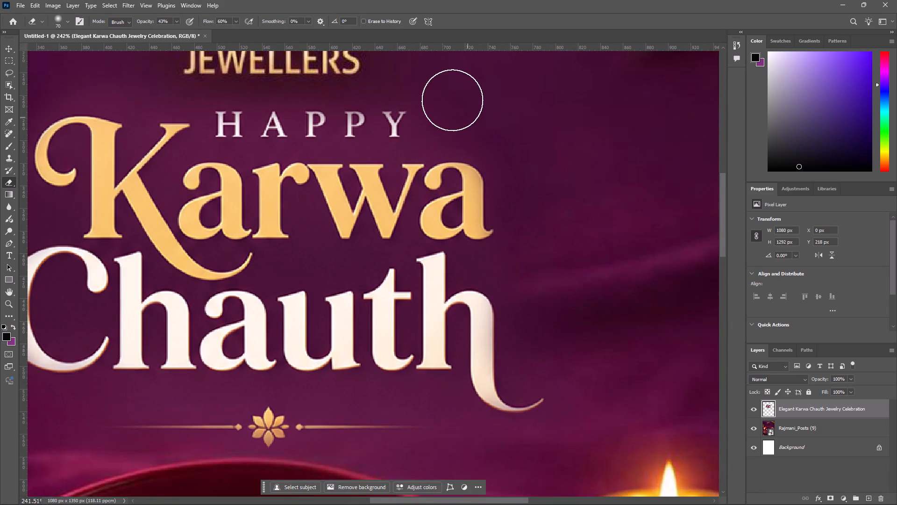
left_click_drag(439, 91, 542, 152)
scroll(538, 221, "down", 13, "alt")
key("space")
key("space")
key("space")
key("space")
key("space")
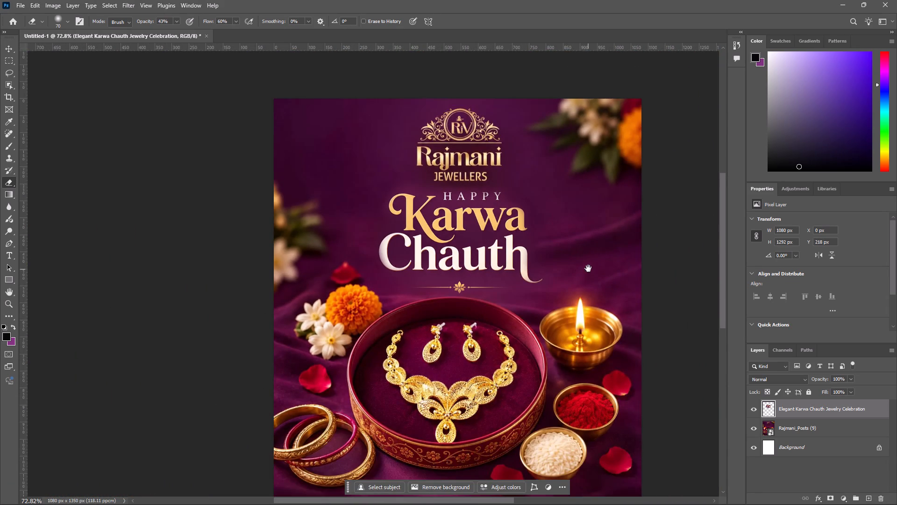
Examine the full poster from the logo to the contact footer, checking how the headline blends into the background.
left_click_drag(588, 268, 555, 307)
scroll(541, 297, "down", 3, "alt")
key("space")
key("space")
key("space")
key("space")
key("space")
key("space")
key("space")
key("space")
key("space")
key("space")
key("space")
key("space")
key("space")
key("space")
key("space")
key("space")
key("space")
key("space")
key("space")
key("space")
left_click_drag(570, 313, 549, 220)
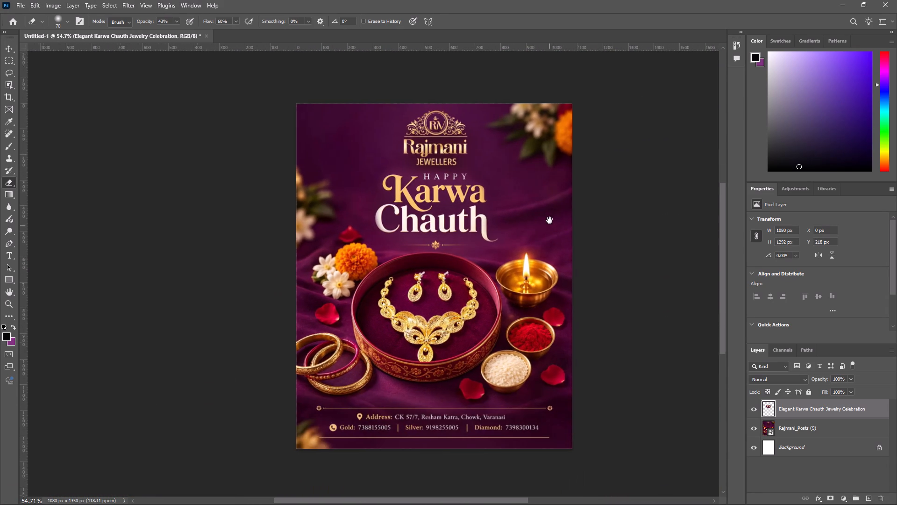
left_click_drag(549, 220, 550, 242)
scroll(550, 254, "up", 2)
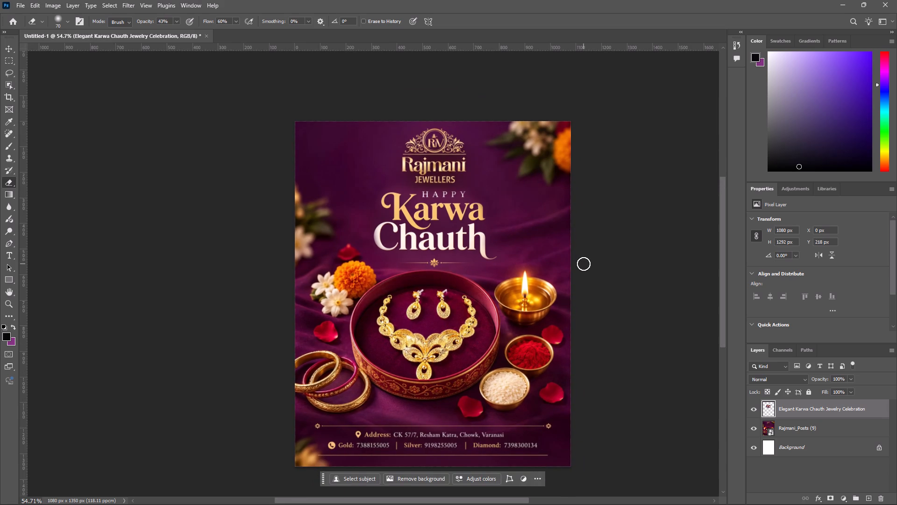
Set up the poster's export in Export As with JPG format at quality 7.
key("ctrl+alt+shift+w")
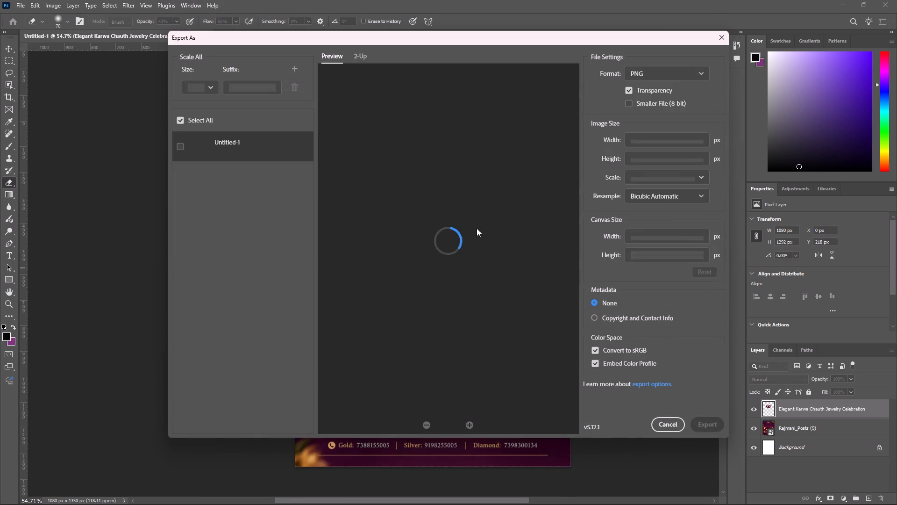
left_click(681, 79)
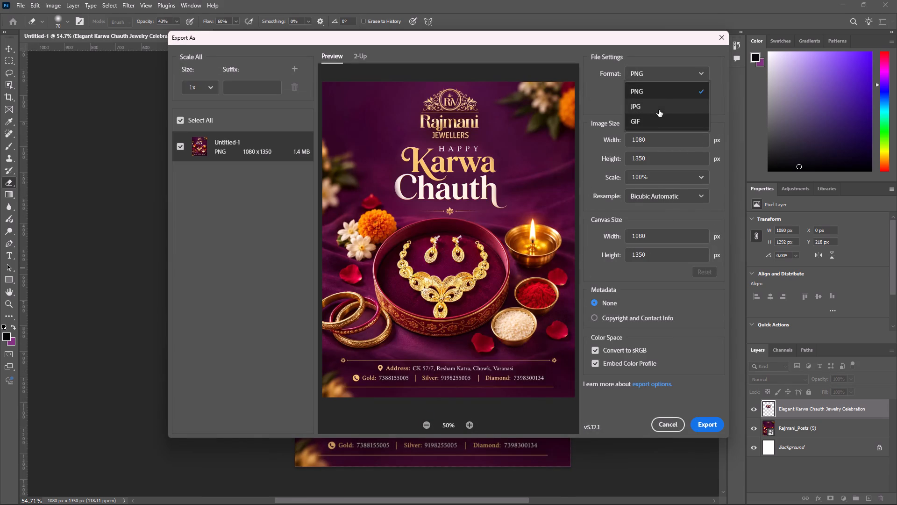
left_click(658, 111)
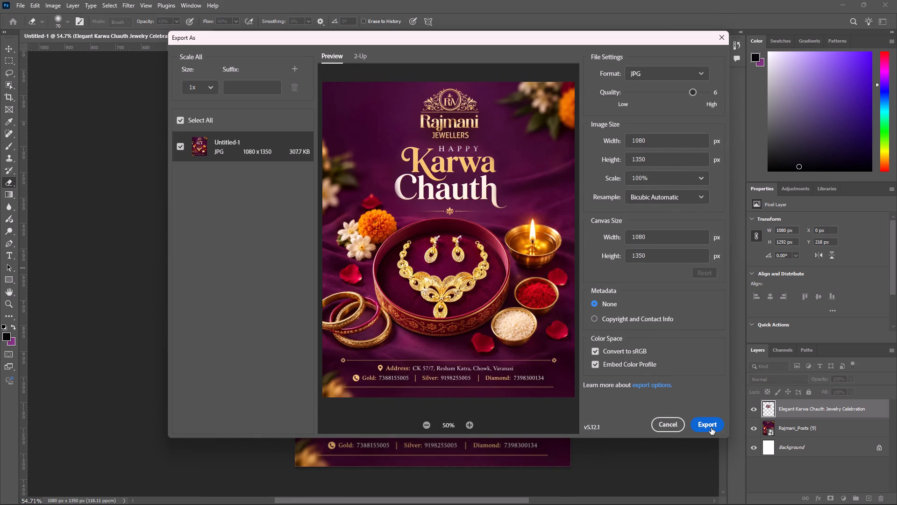
left_click(711, 428)
left_click(606, 53)
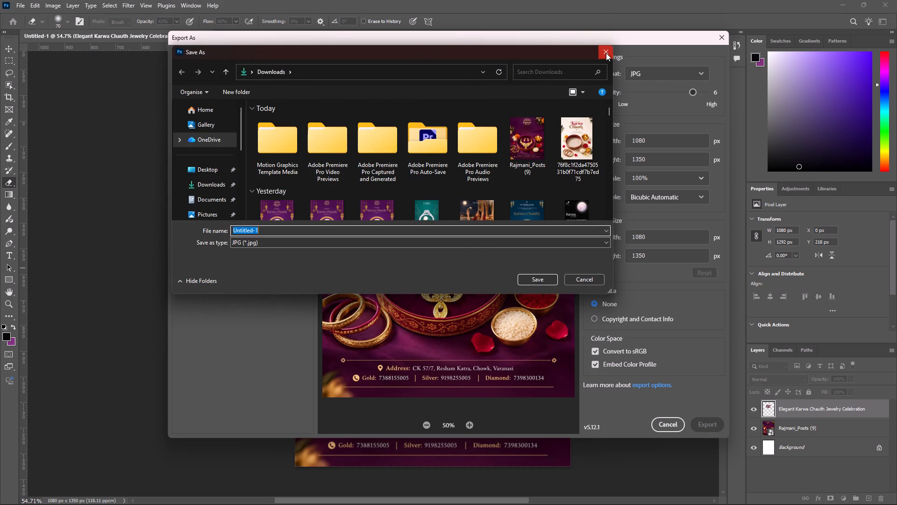
left_click_drag(693, 95, 733, 100)
Start the export and choose the rajmani folder inside Nil on New Volume (D:) as the save location.
left_click(716, 425)
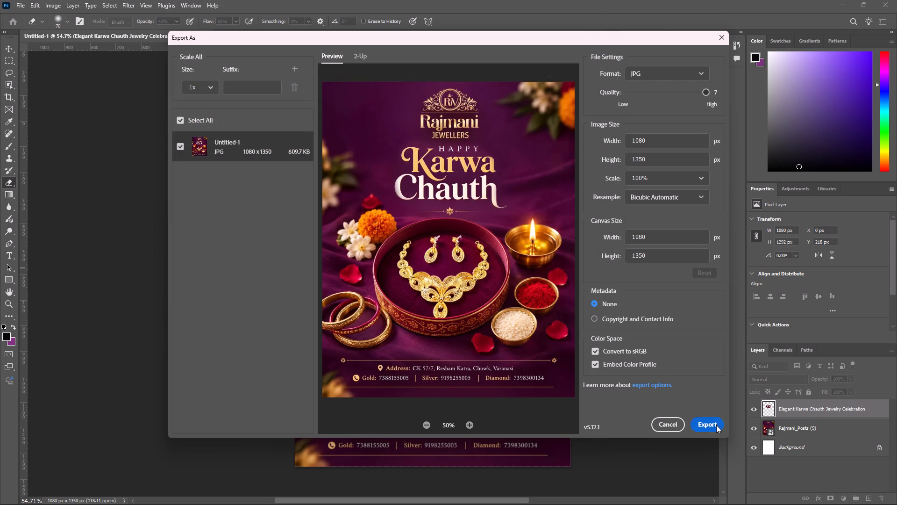
scroll(403, 186, "down", 1)
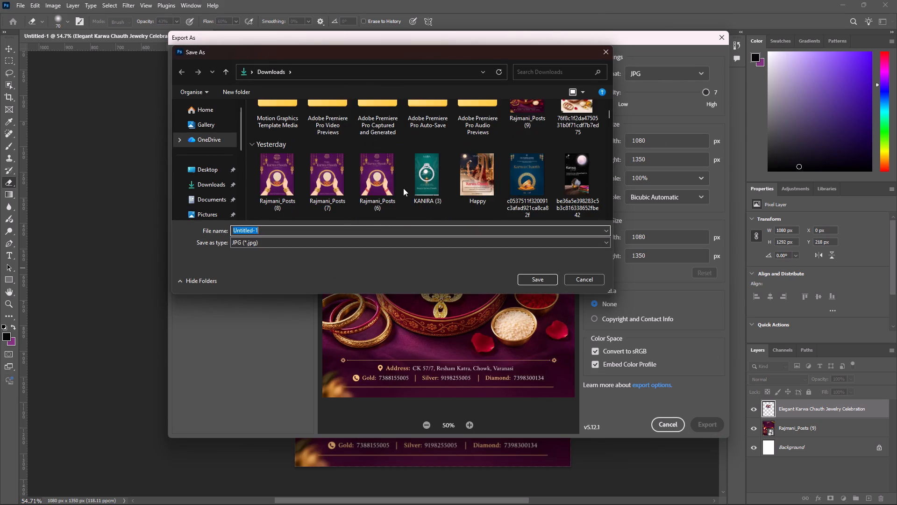
scroll(404, 188, "up", 2)
scroll(214, 210, "down", 9)
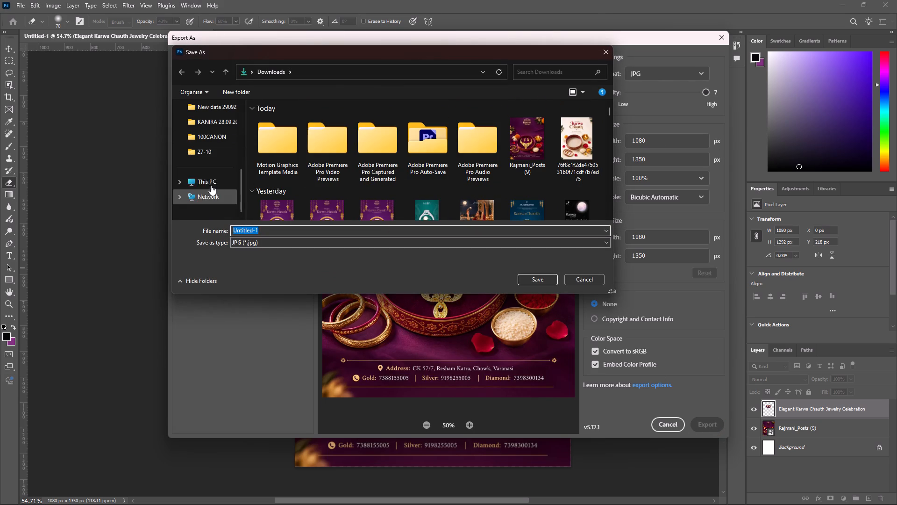
left_click(210, 182)
left_click(446, 145)
double_click(448, 135)
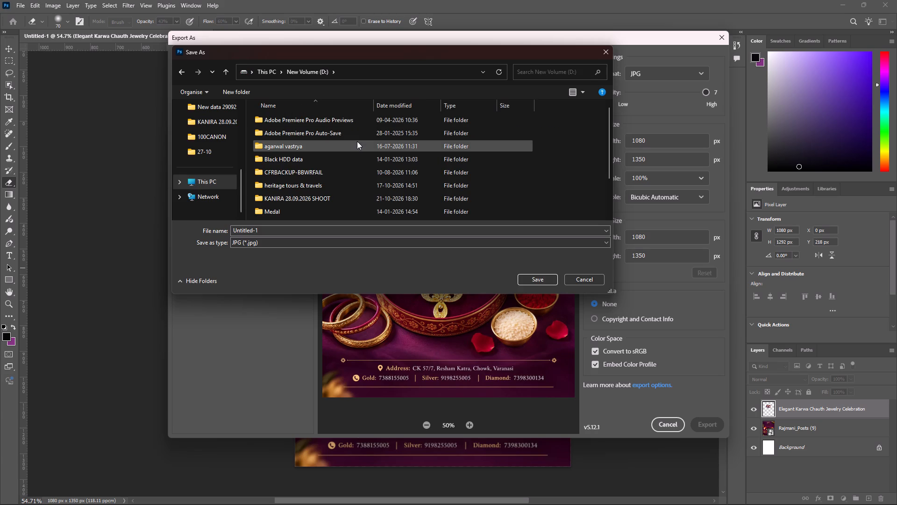
scroll(311, 195, "down", 6)
double_click(305, 184)
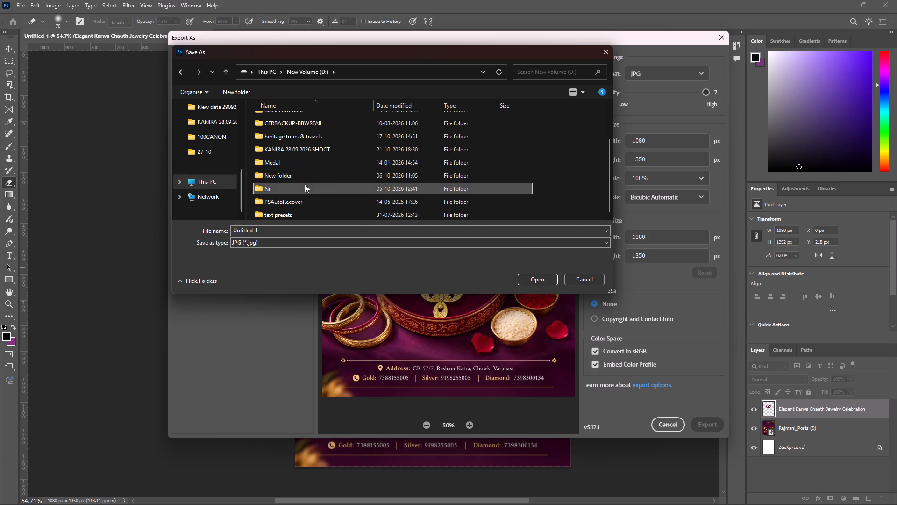
scroll(457, 179, "down", 3)
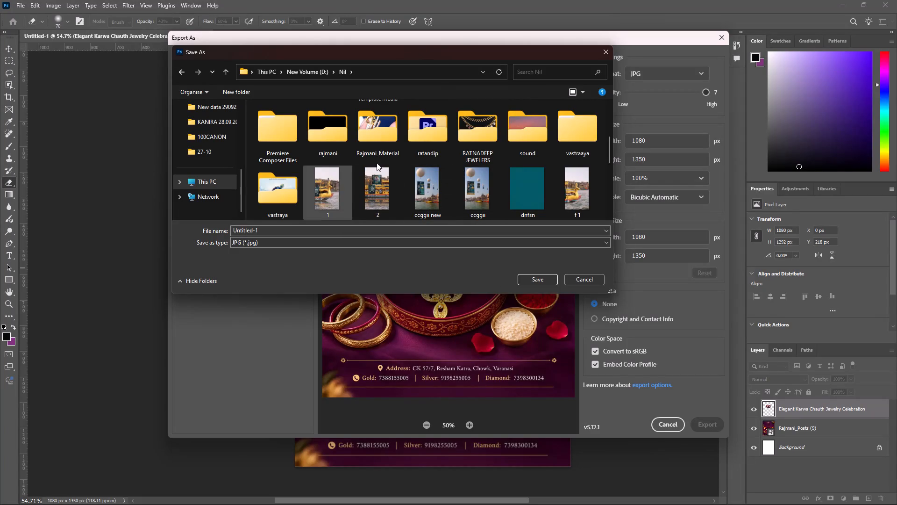
double_click(322, 140)
scroll(444, 194, "down", 4)
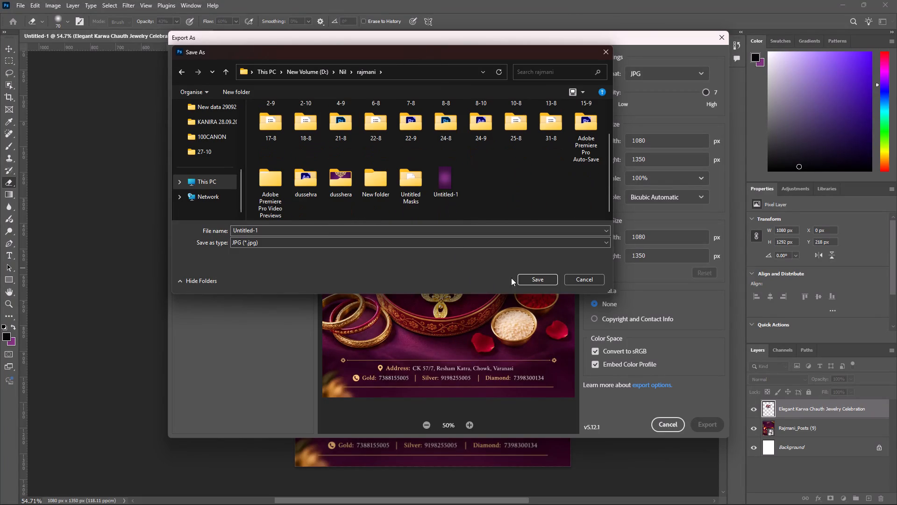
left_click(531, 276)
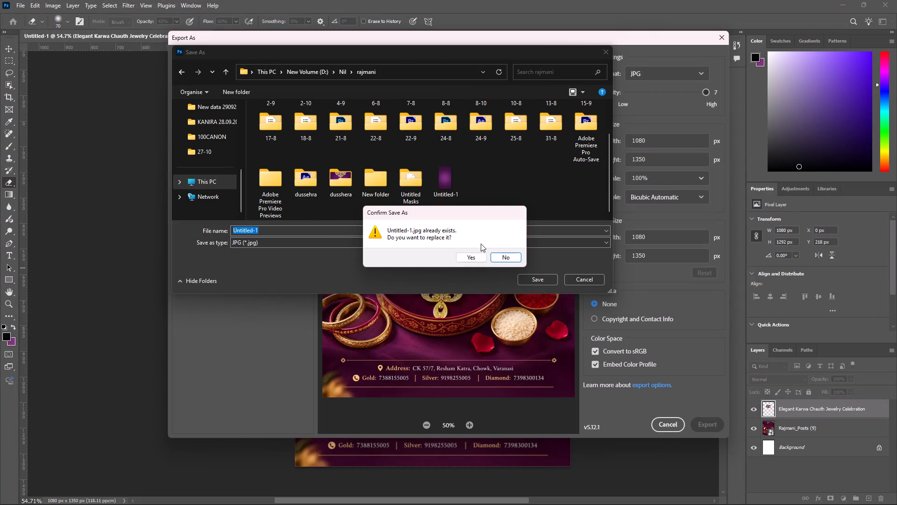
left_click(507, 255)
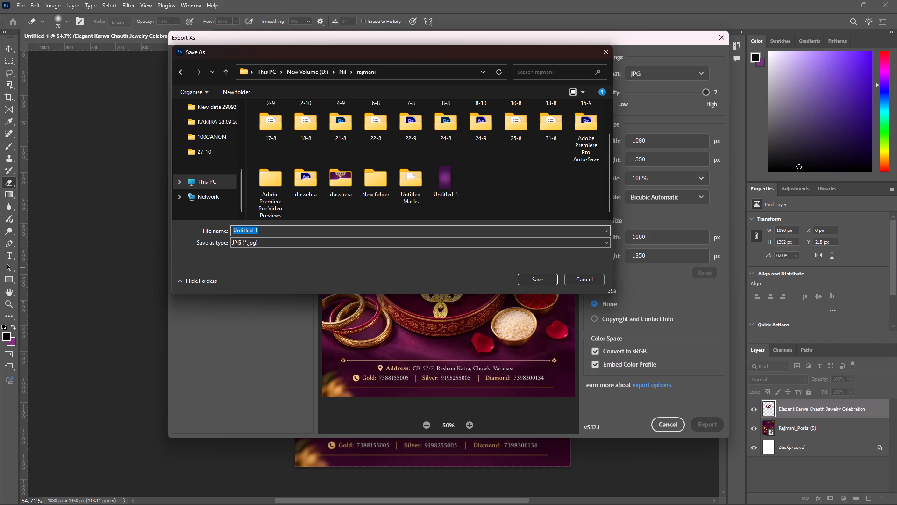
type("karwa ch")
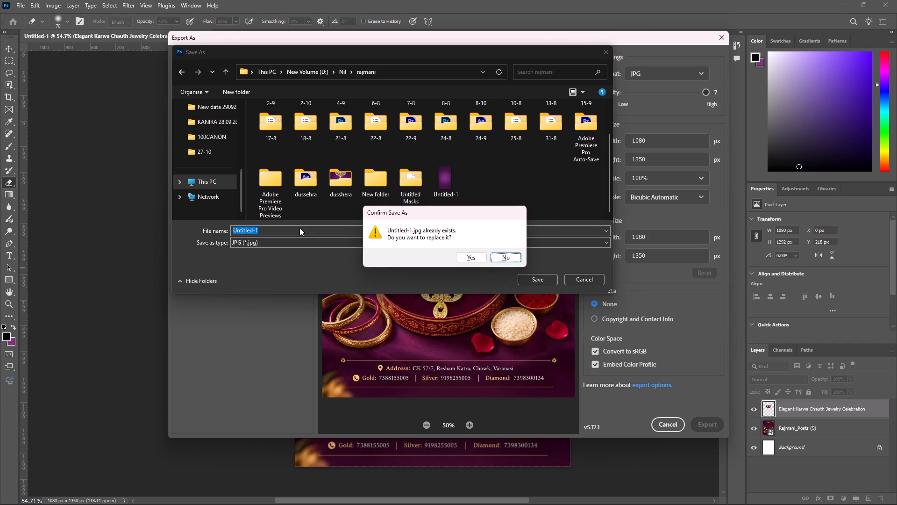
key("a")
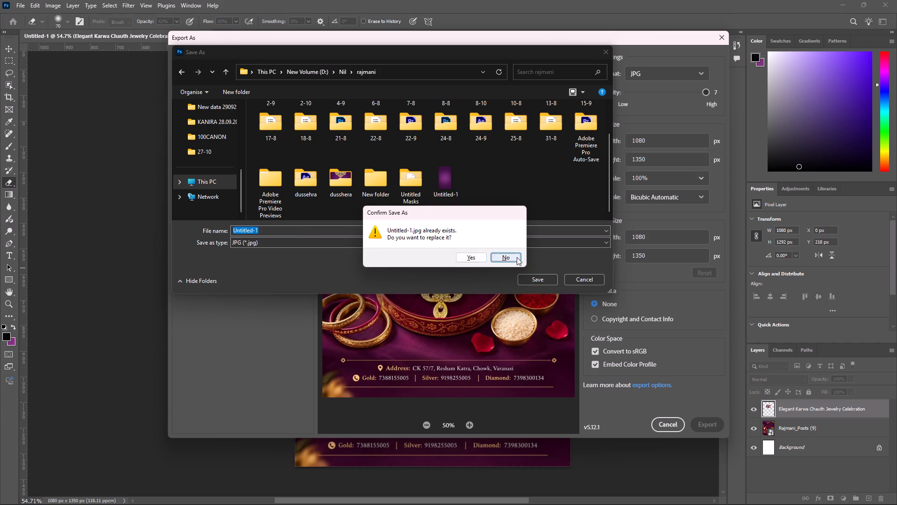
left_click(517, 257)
Replace the exported JPG's file name with one starting with "karwa".
left_click(278, 230)
key("BackSpace")
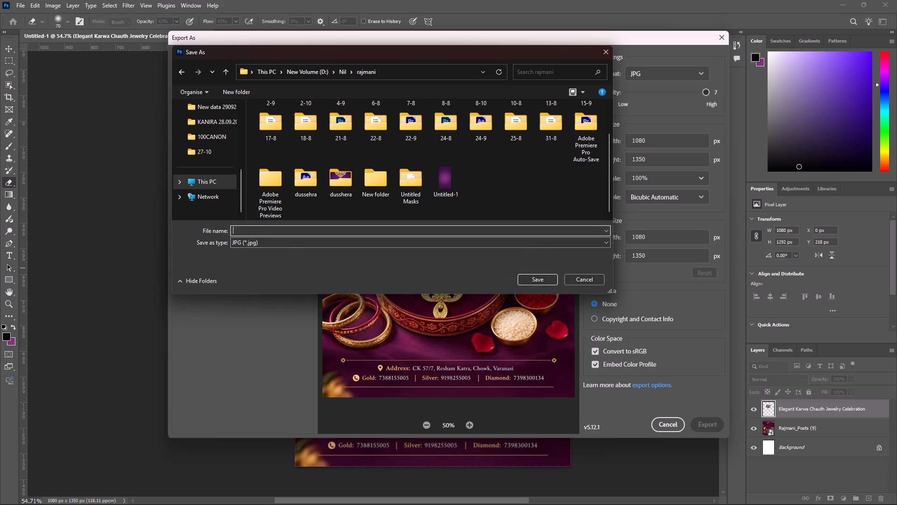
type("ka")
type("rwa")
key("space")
Save the exported poster JPG as karwa in the rajmani folder.
left_click(534, 277)
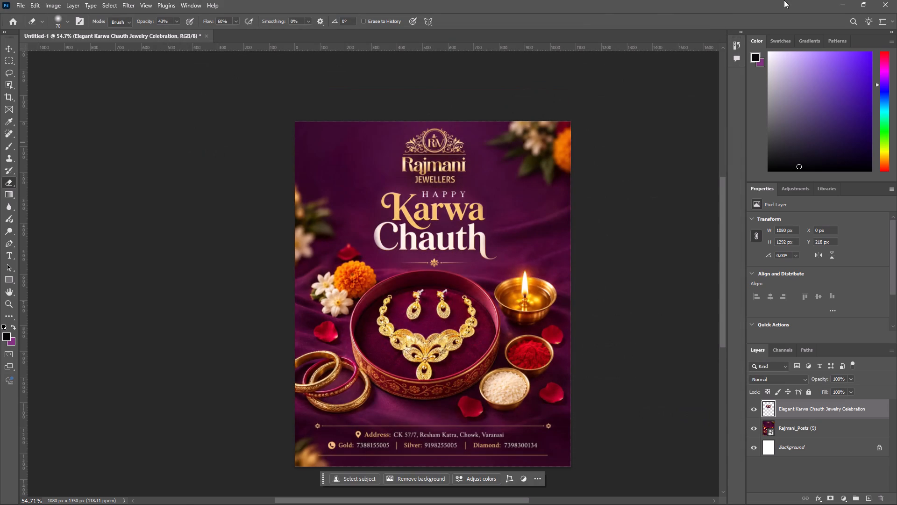
Switch to File Explorer and open the rajmani folder inside Nil on New Volume (D:) in a new tab.
left_click(839, 6)
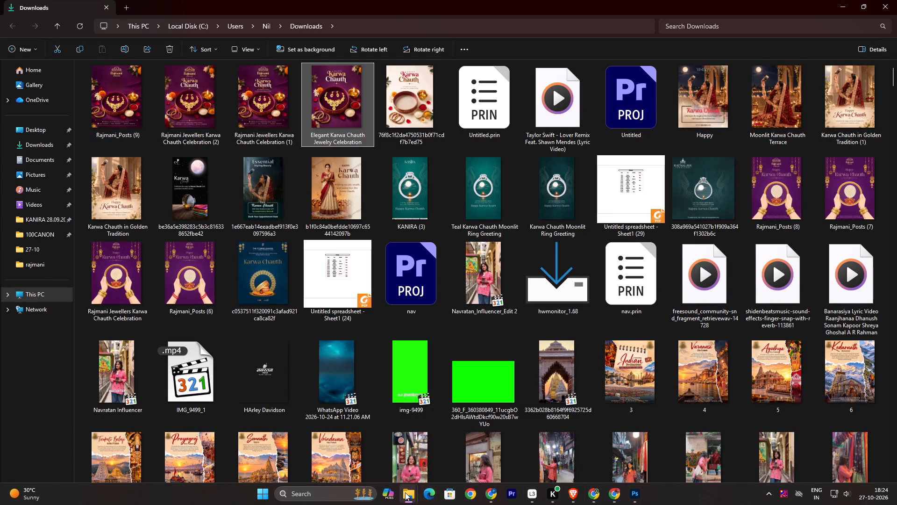
left_click(127, 7)
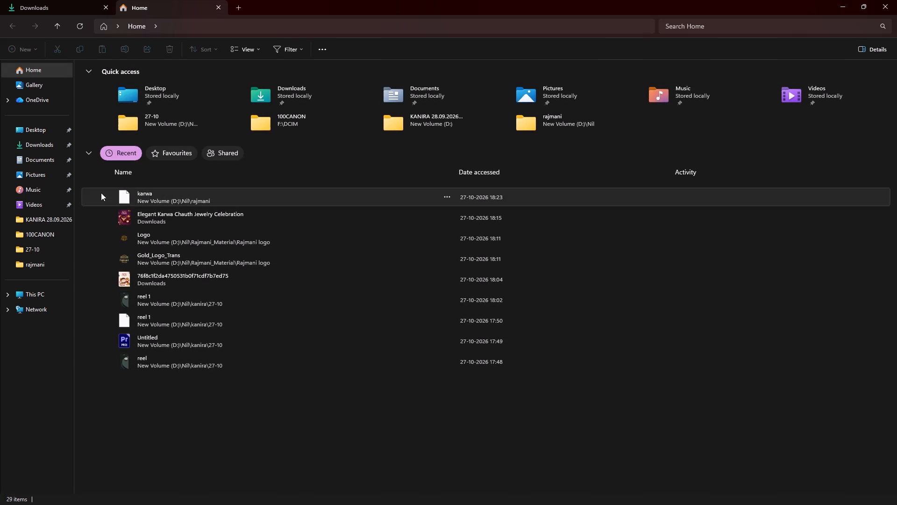
left_click(38, 293)
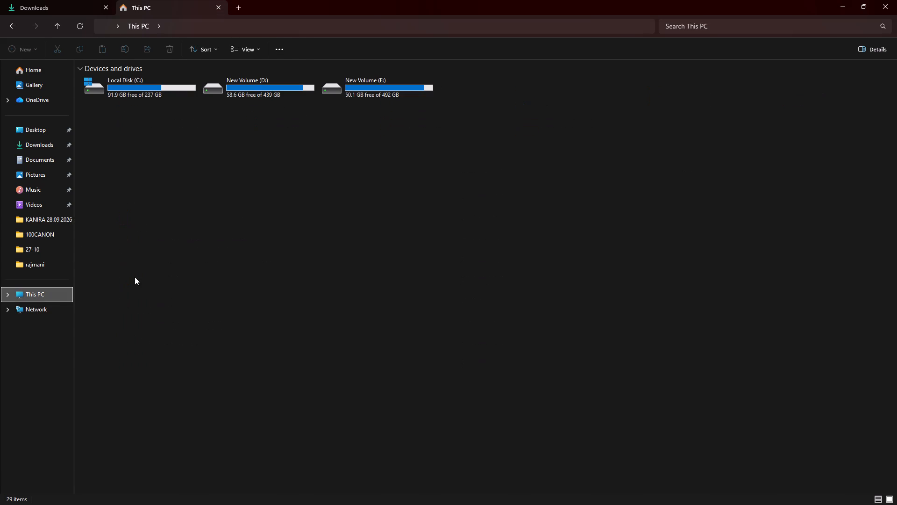
left_click(274, 95)
double_click(265, 95)
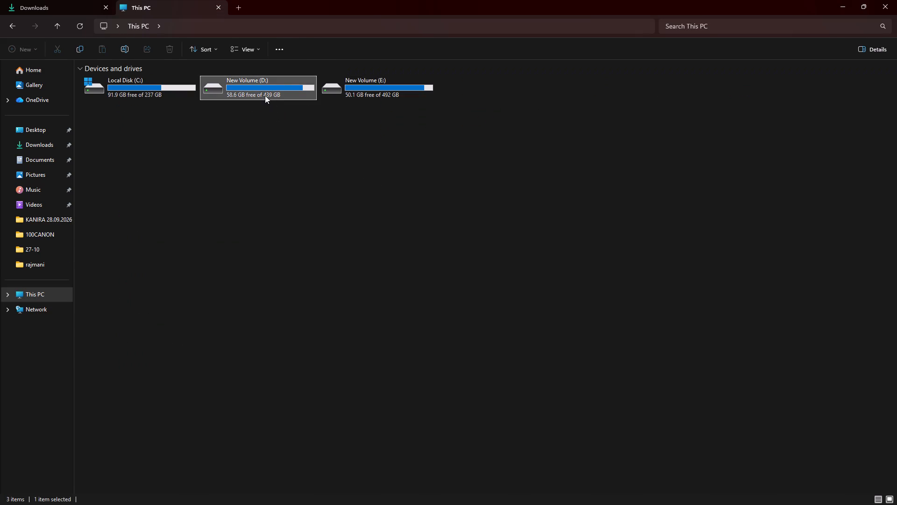
double_click(376, 232)
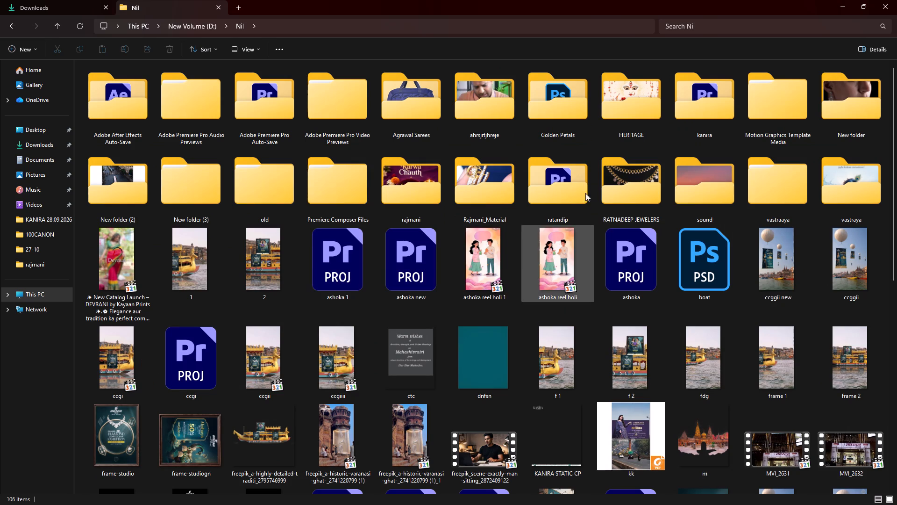
double_click(406, 189)
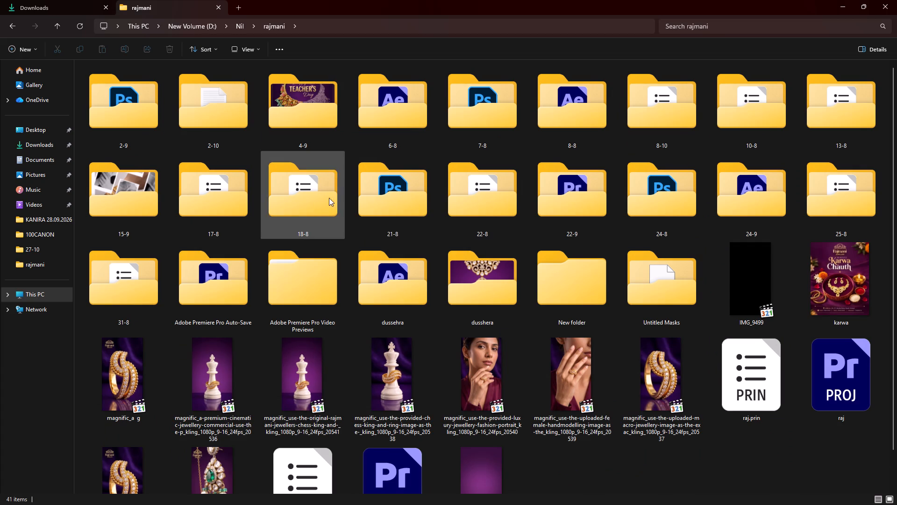
Pick up the exported karwa poster image from the rajmani folder and carry it towards another open application.
scroll(550, 390, "down", 8)
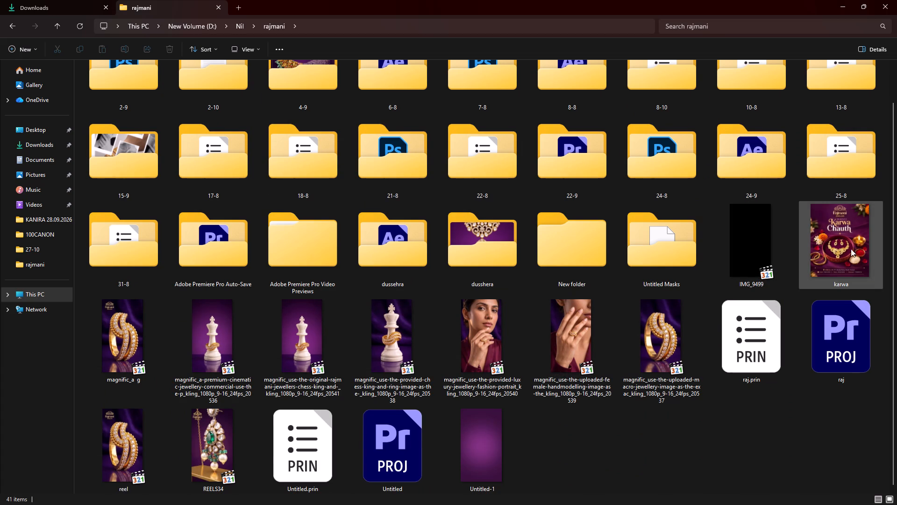
left_click(849, 241)
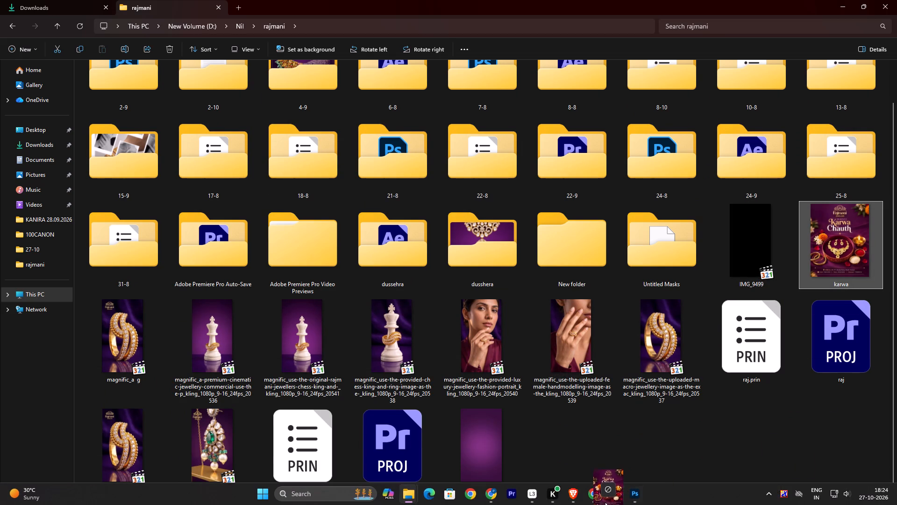